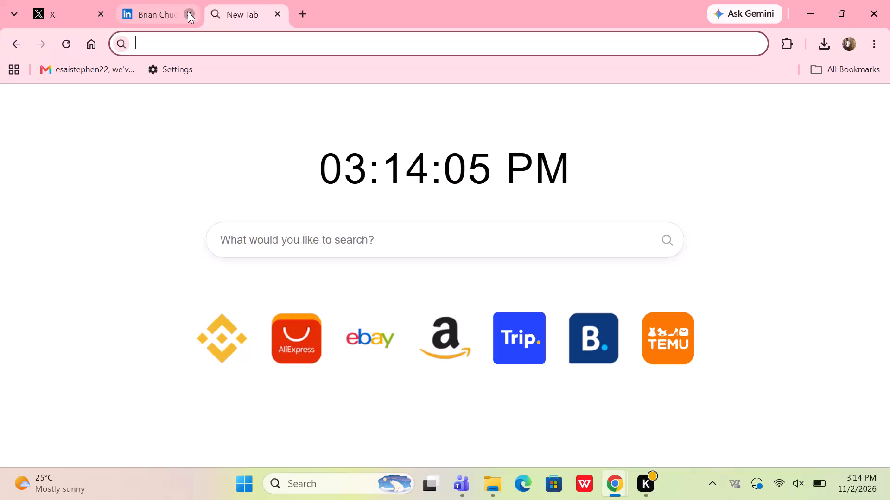
Close the X tab and open another new tab beside the existing blank one.
left_click(99, 13)
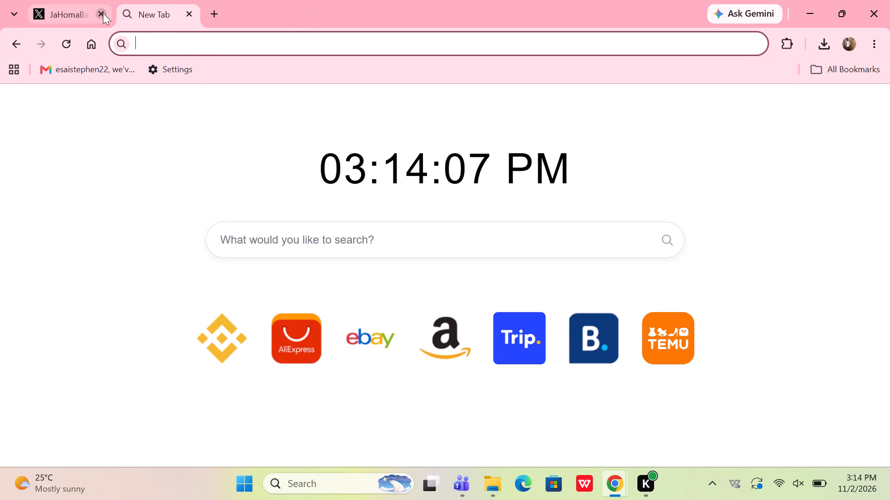
left_click(121, 16)
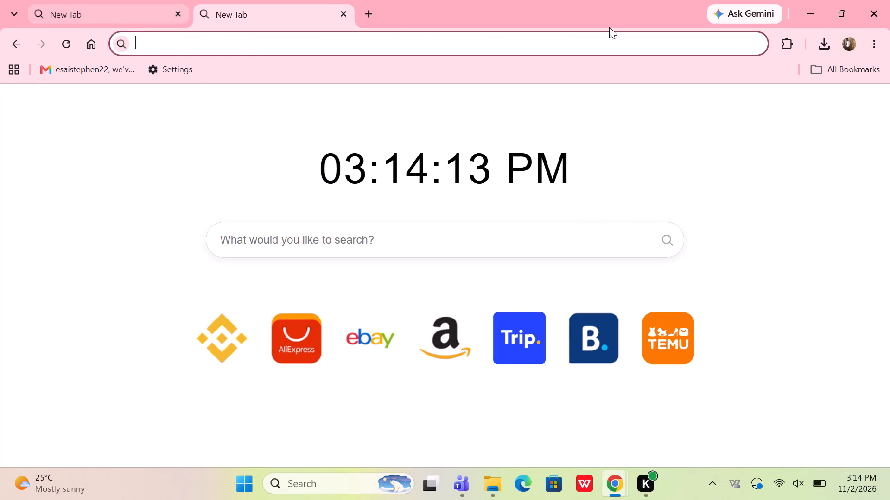
Open the Chrome profile details and try to open the account's profile picture.
left_click(846, 42)
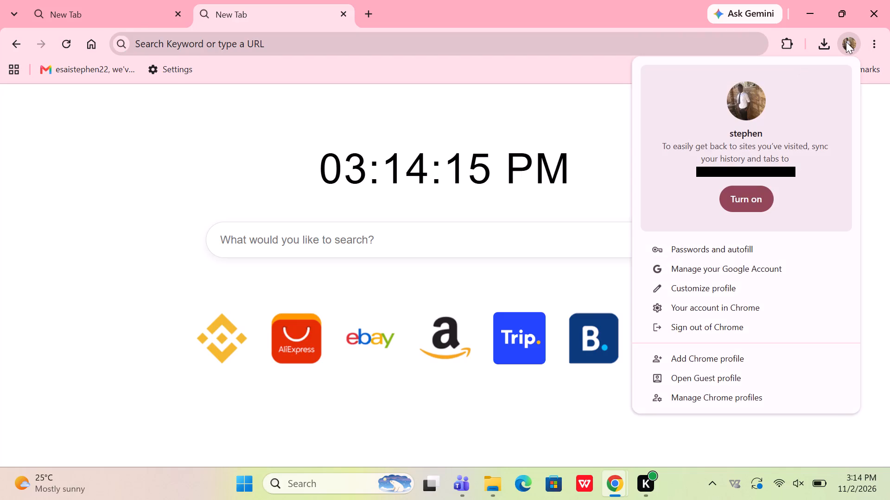
left_click(742, 96)
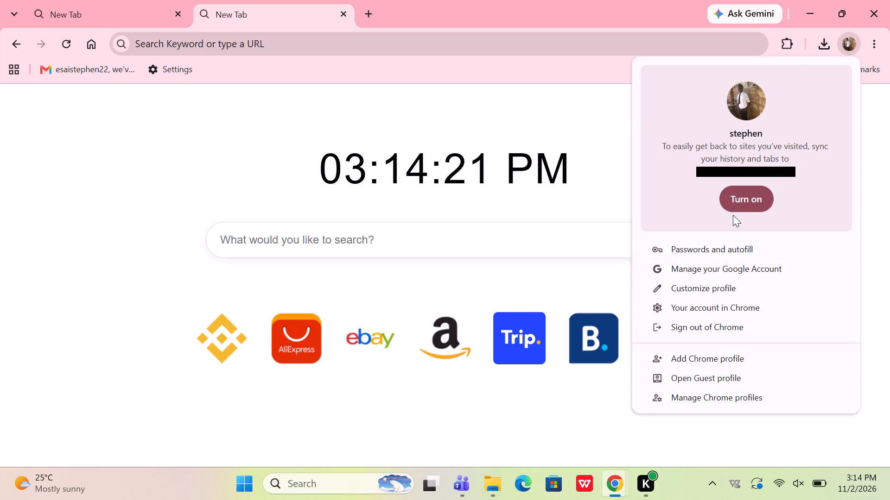
left_click(742, 101)
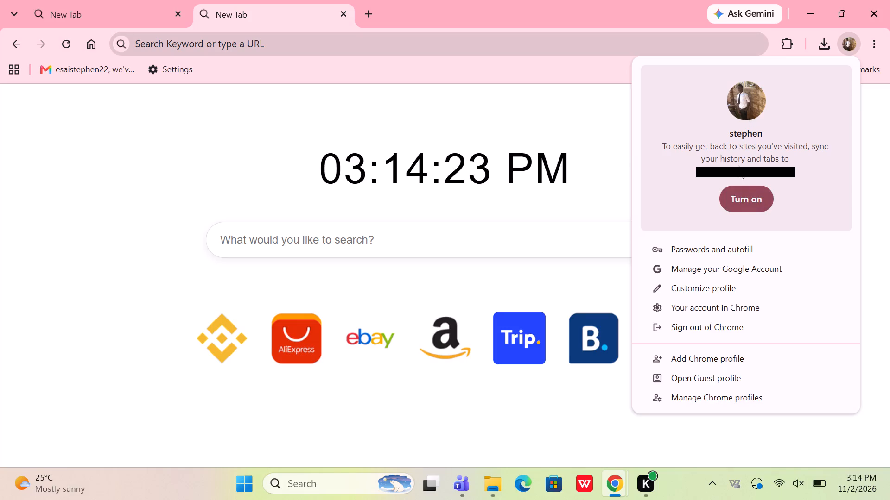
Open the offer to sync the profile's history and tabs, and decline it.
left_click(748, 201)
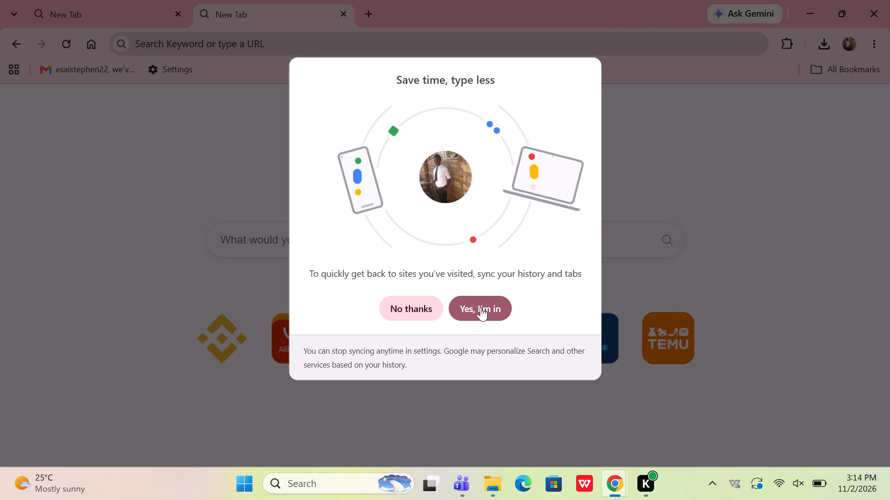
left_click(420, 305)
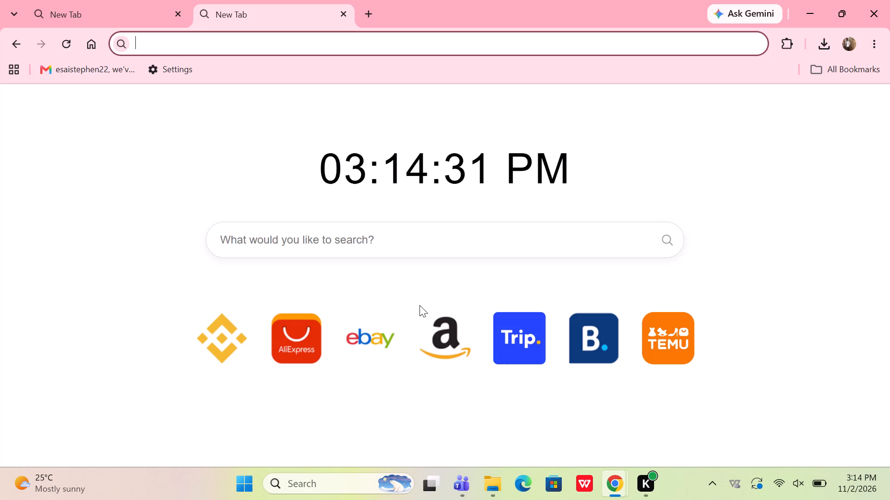
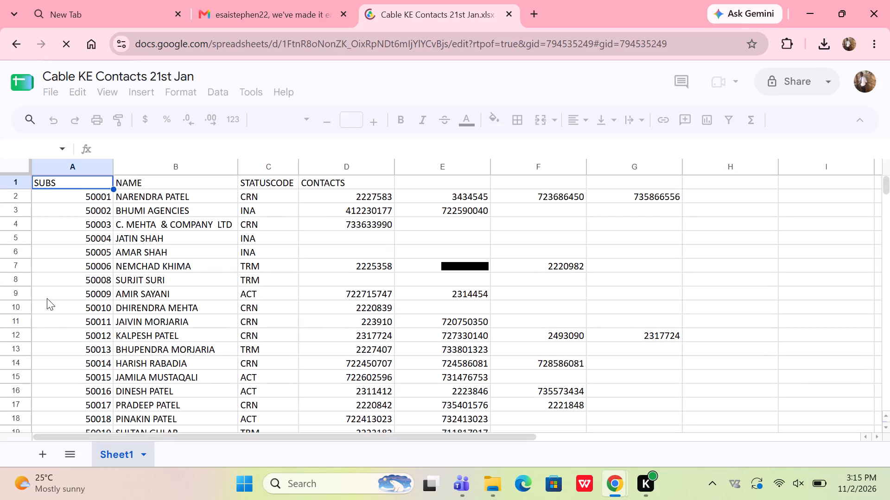
Dismiss the AI function and Office editing introductions in the Cable KE Contacts 21st Jan spreadsheet.
left_click(114, 283)
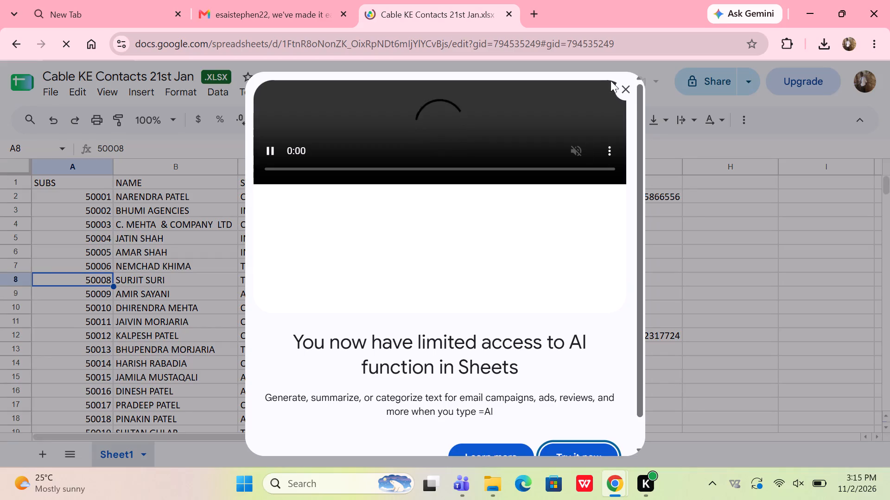
left_click(625, 83)
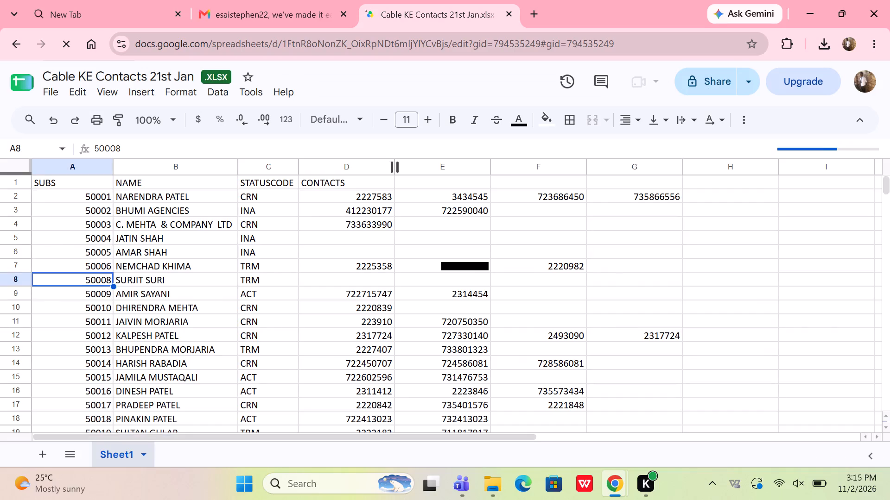
left_click_drag(886, 183, 889, 134)
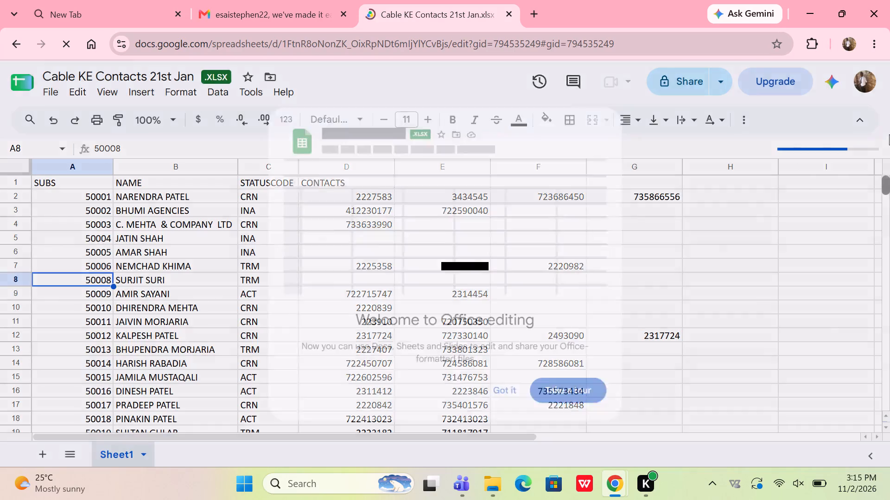
left_click_drag(889, 134, 889, 64)
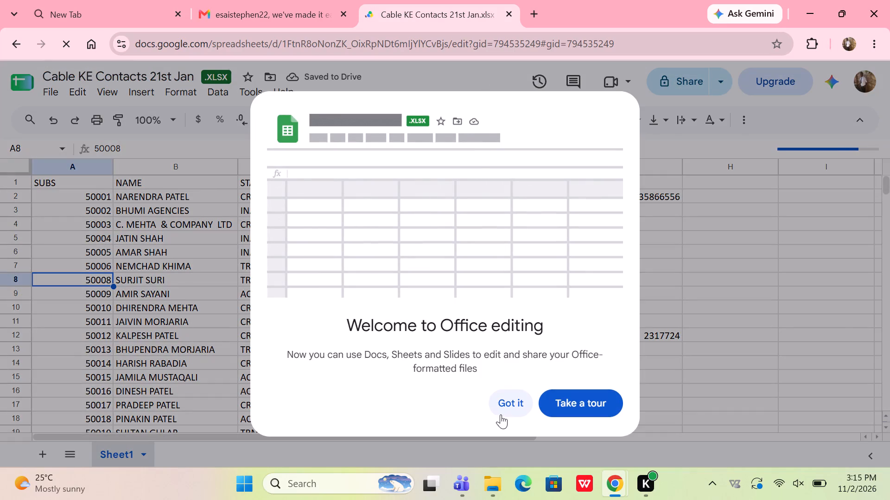
left_click(508, 409)
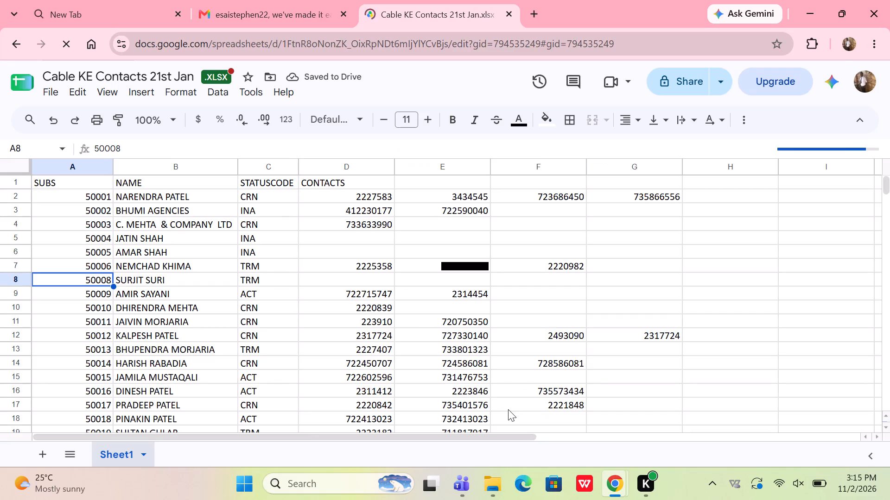
Find and launch the Excel desktop app and create a blank workbook.
left_click(303, 486)
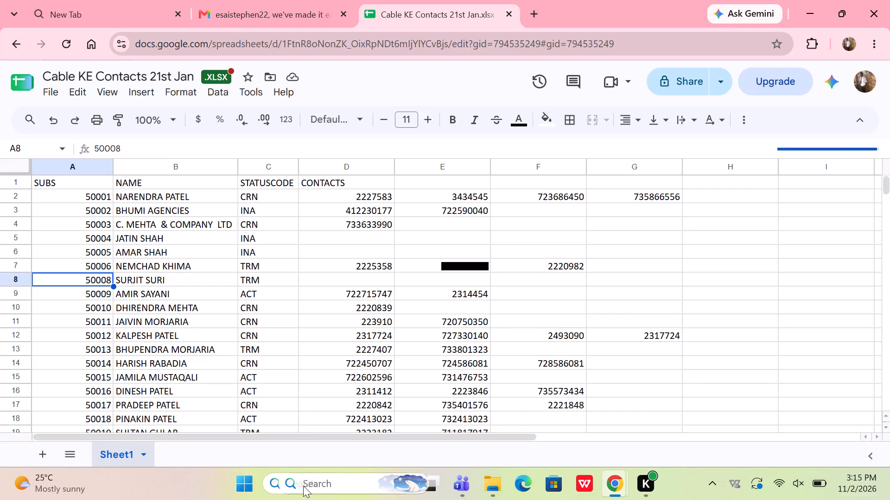
type("ex")
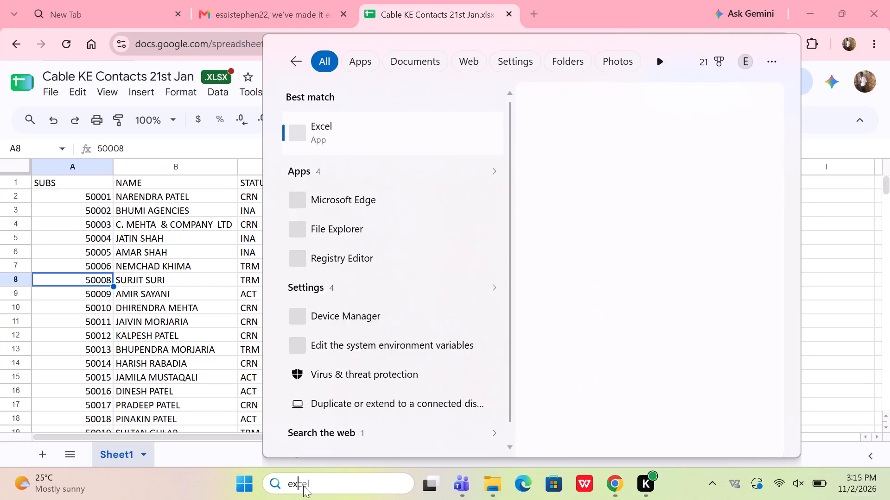
left_click(329, 133)
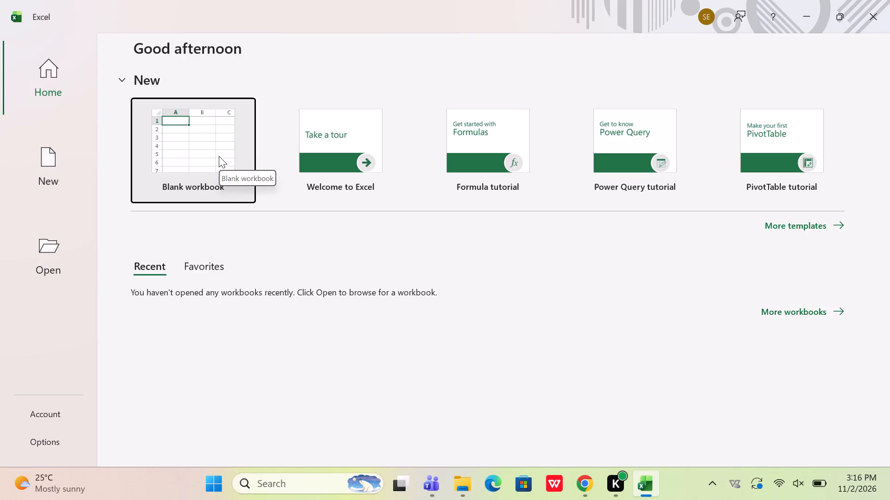
left_click(219, 156)
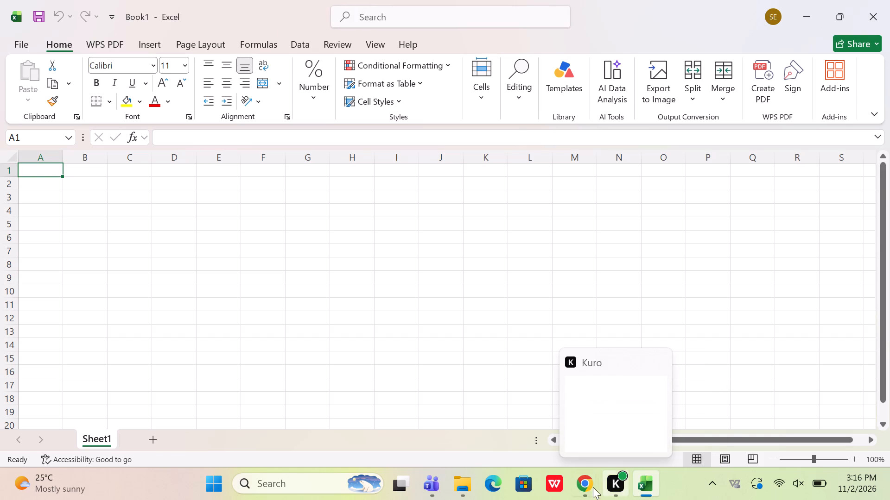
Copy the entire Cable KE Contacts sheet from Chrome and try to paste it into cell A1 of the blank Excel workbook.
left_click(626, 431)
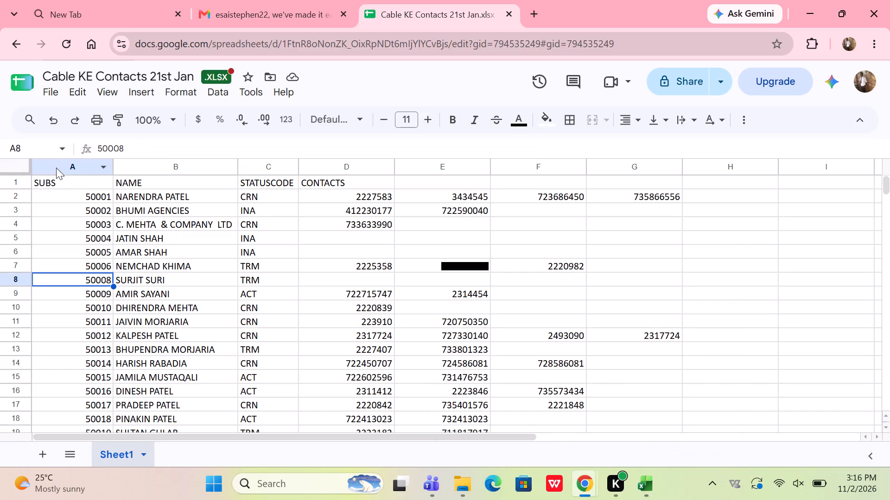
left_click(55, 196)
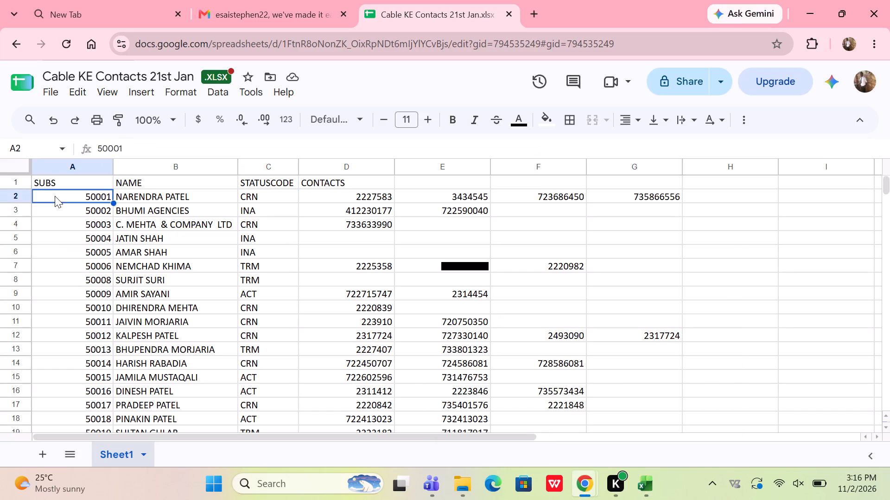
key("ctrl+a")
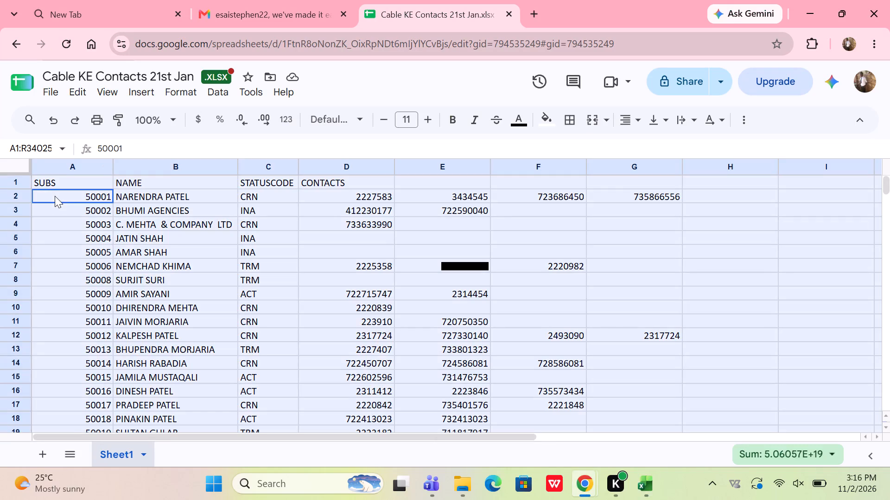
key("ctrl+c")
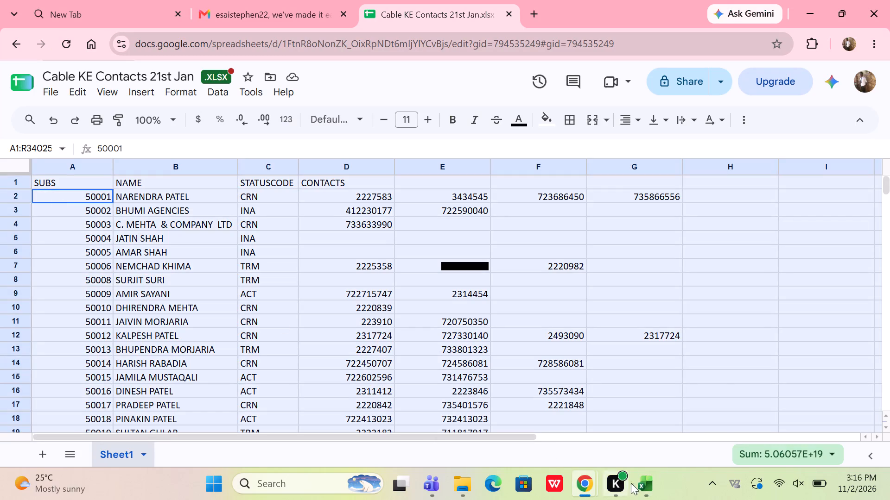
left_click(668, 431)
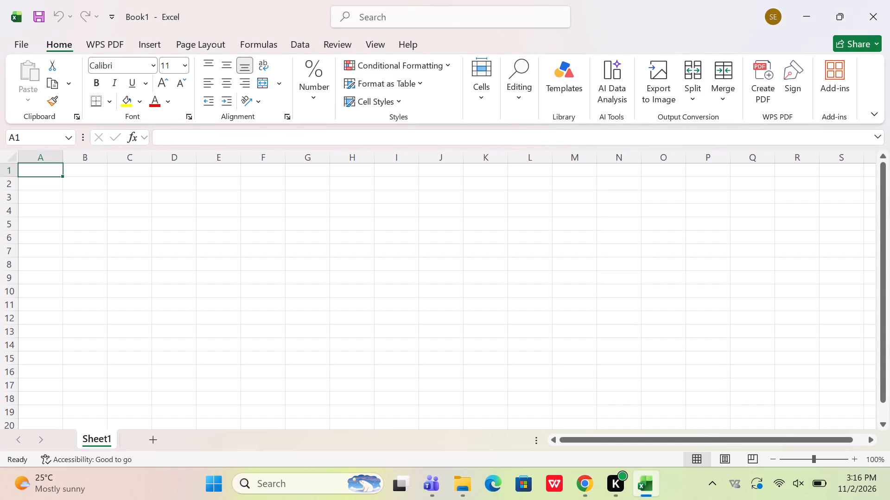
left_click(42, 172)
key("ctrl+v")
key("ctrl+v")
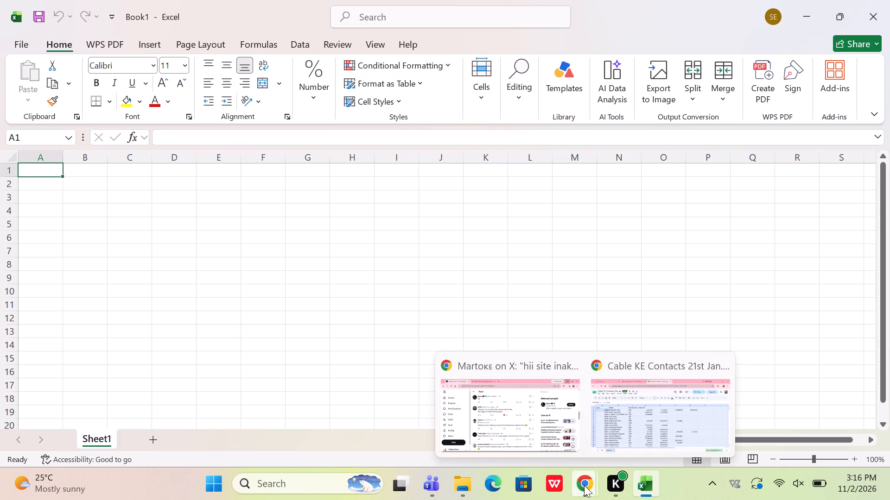
Switch back to the Cable KE Contacts 21st Jan spreadsheet in Chrome and open its file options.
left_click(637, 423)
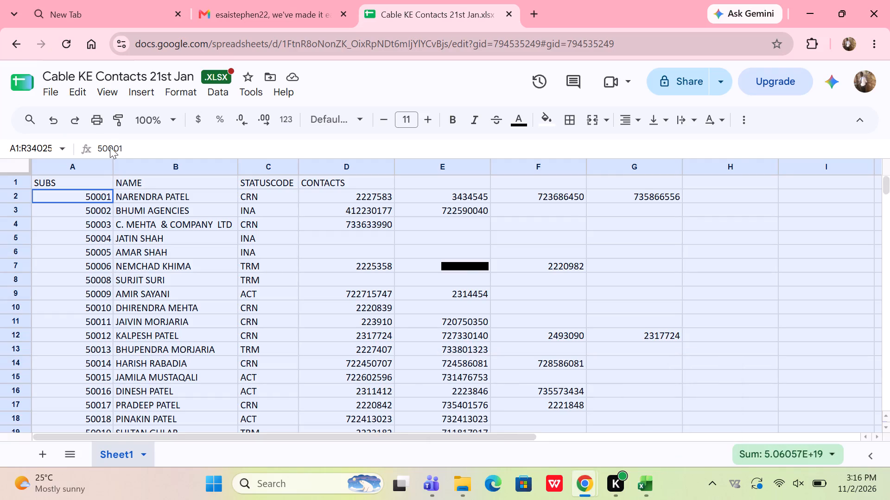
left_click(48, 87)
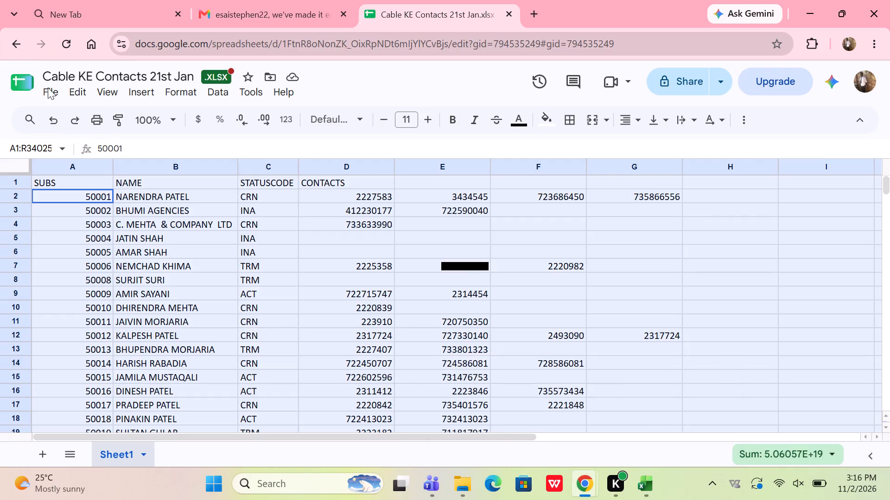
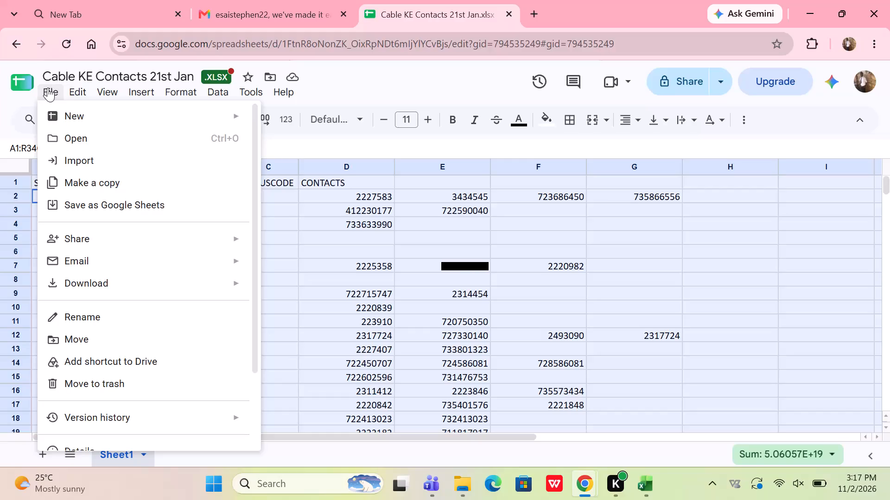
Download the Cable KE Contacts 21st Jan spreadsheet as a Microsoft Excel (.xlsx) file and open the downloaded copy.
left_click(83, 280)
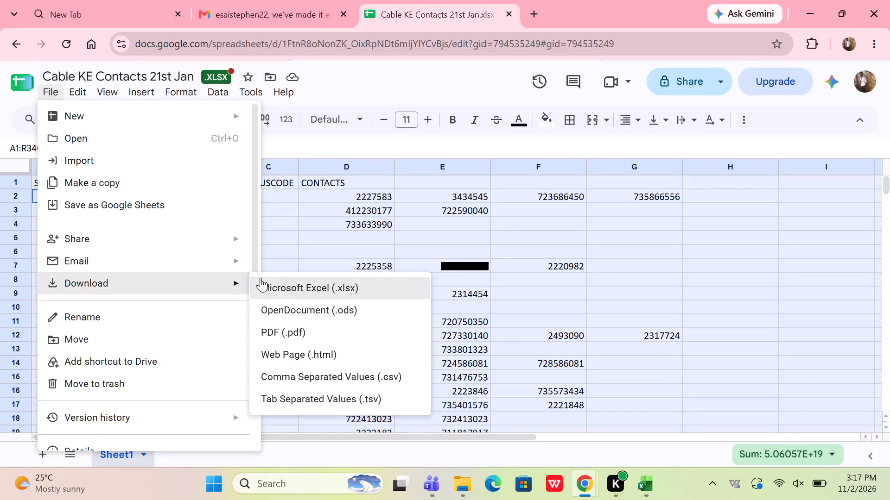
left_click(281, 286)
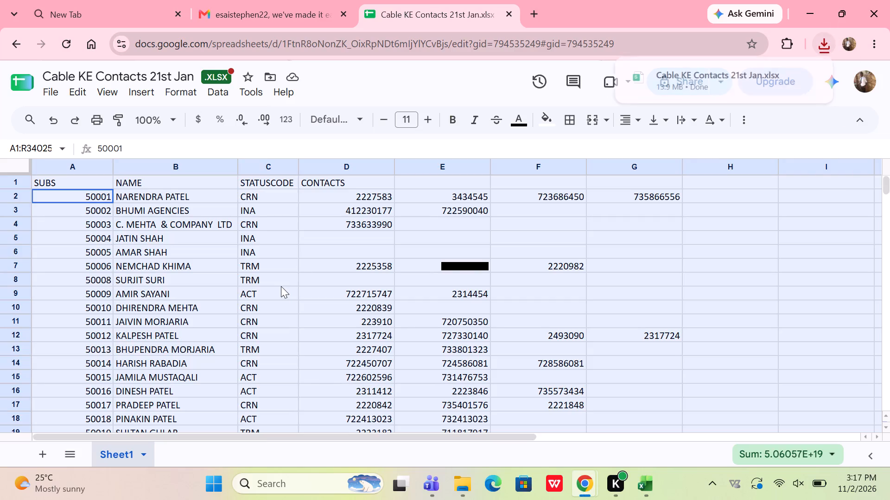
left_click(673, 79)
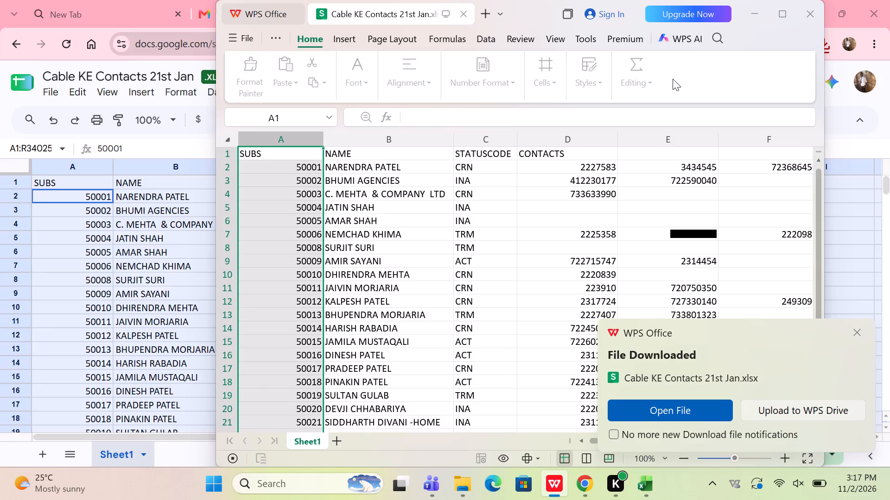
Decline the external data source connection, dismiss the download notification and maximize the WPS workbook window.
left_click(782, 14)
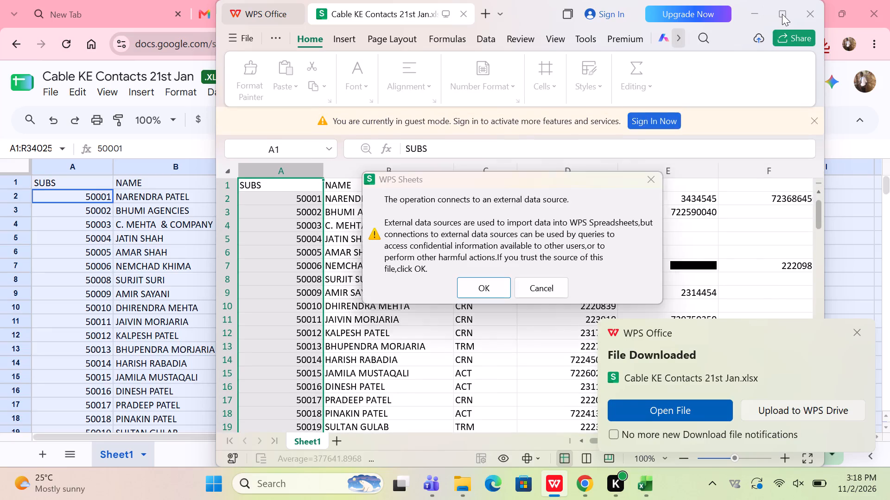
left_click(548, 288)
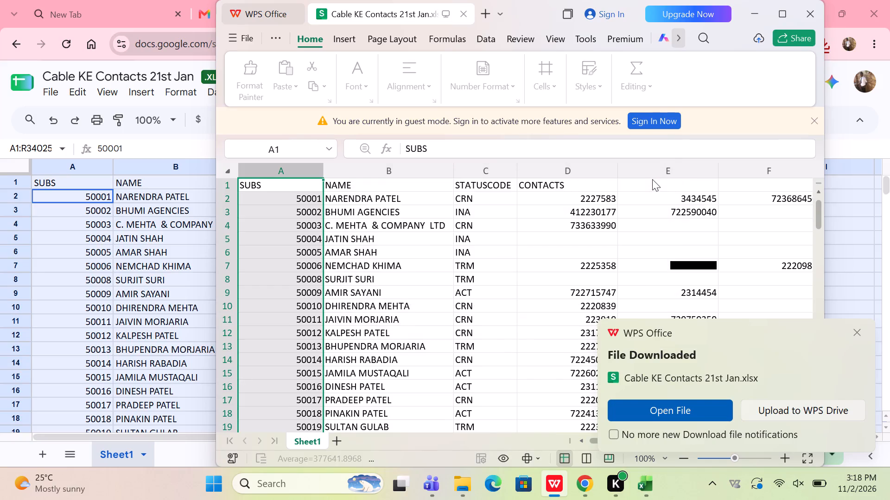
left_click(853, 330)
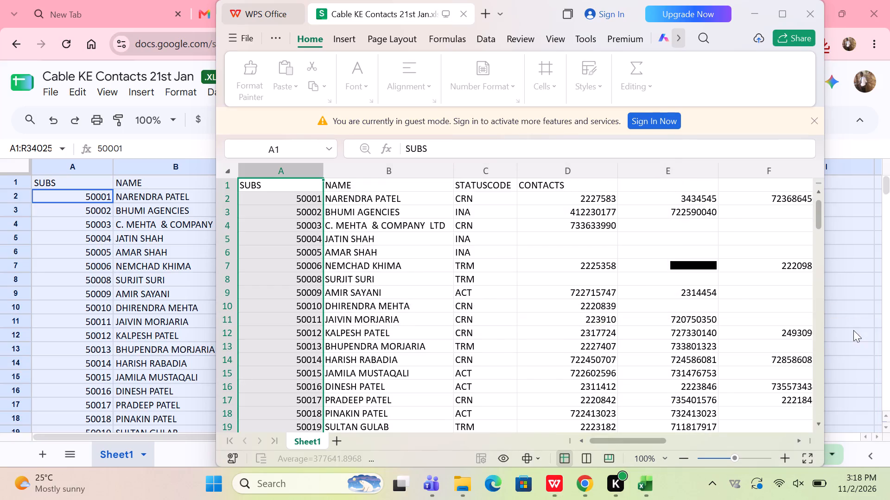
left_click(784, 16)
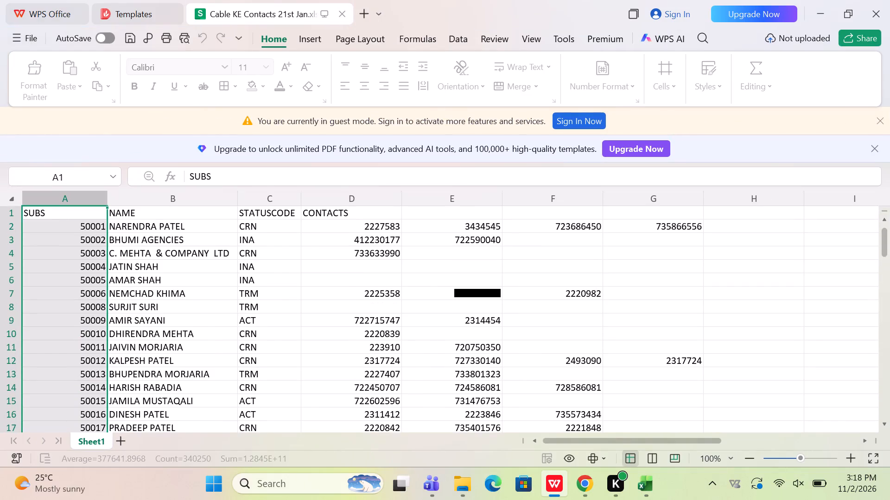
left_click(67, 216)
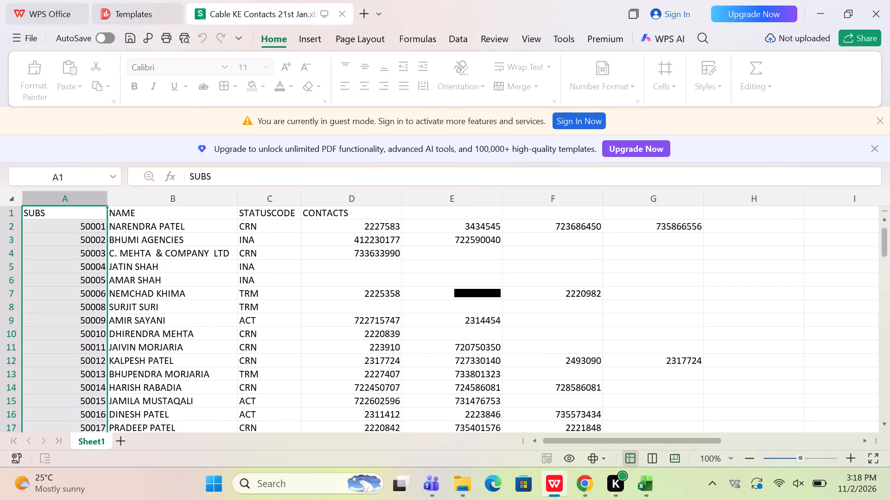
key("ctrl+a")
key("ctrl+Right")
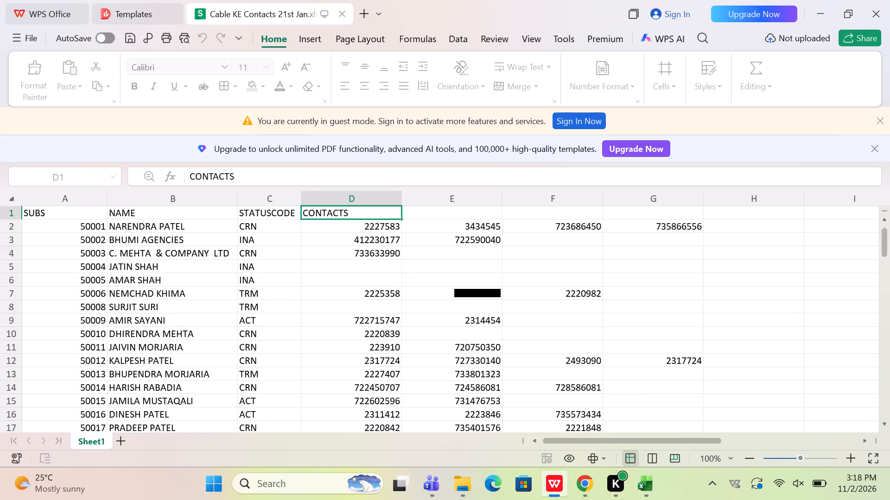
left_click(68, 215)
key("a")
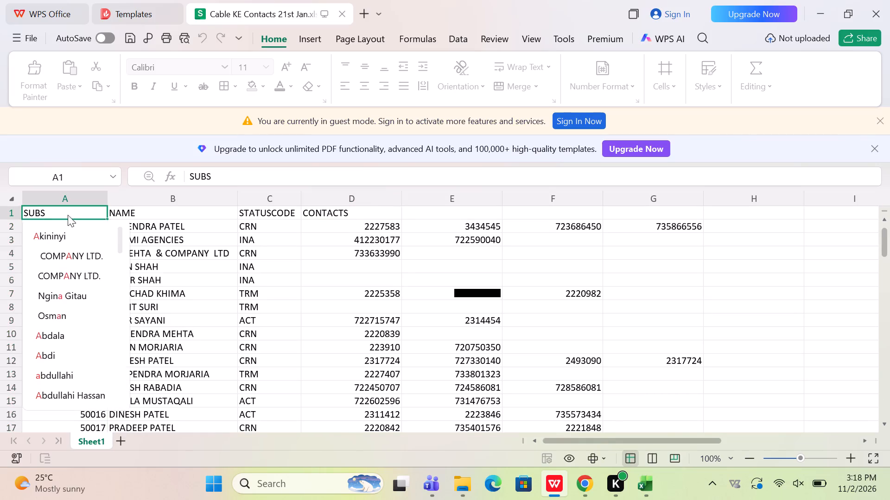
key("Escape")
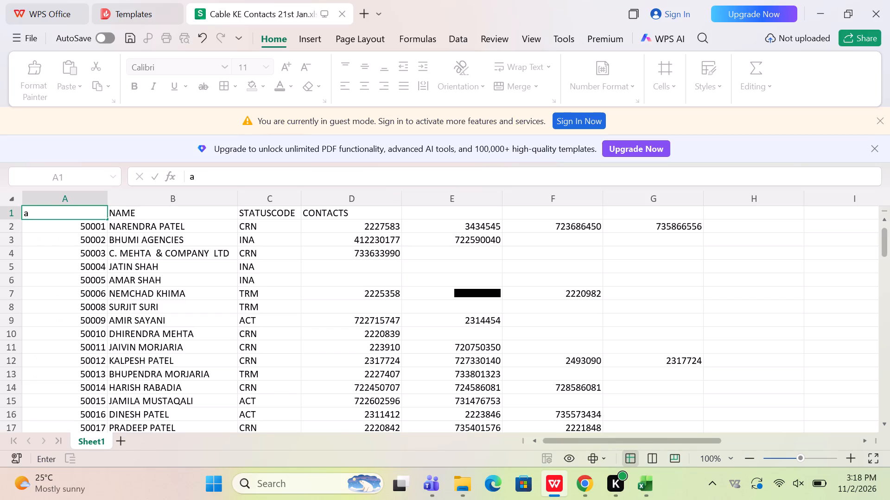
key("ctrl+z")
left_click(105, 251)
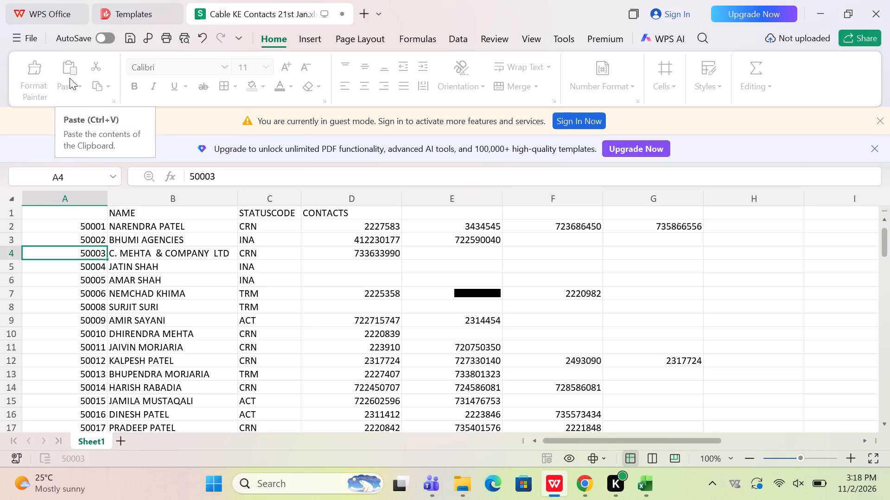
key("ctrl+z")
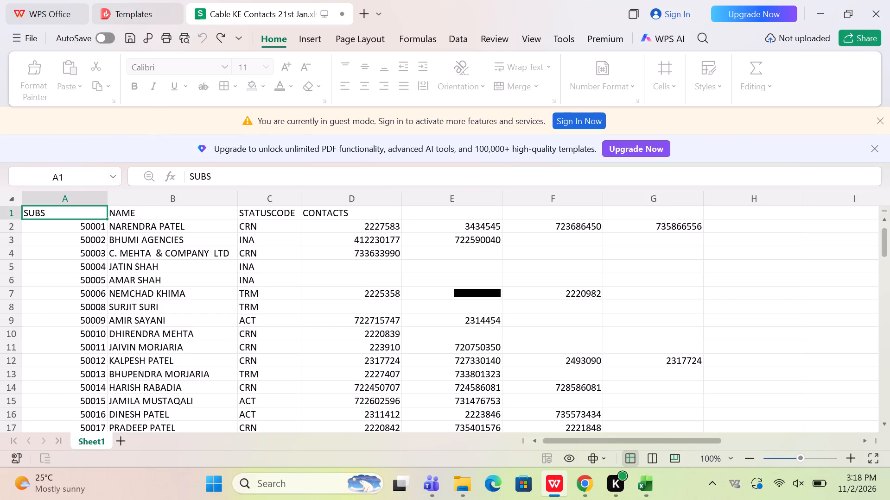
Copy all of Sheet1 from the downloaded workbook in WPS and paste it into cell A1 of Book1 in Excel.
left_click(55, 212)
key("ctrl+a")
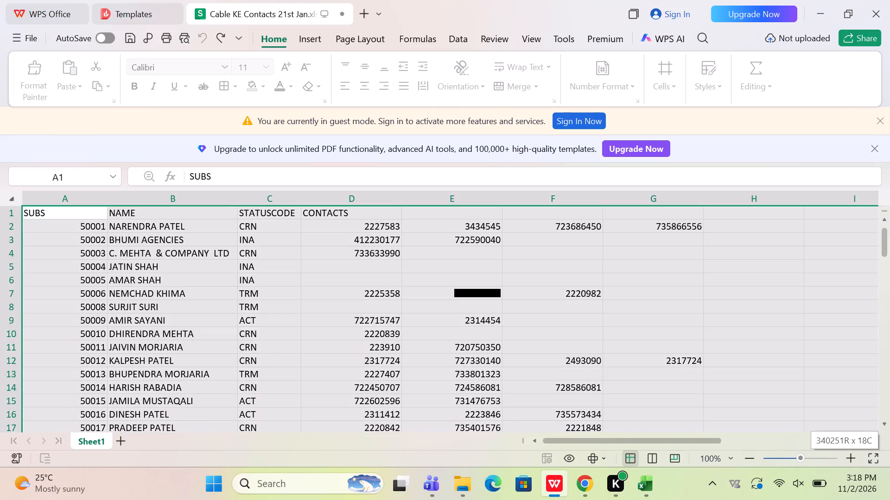
key("ctrl+c")
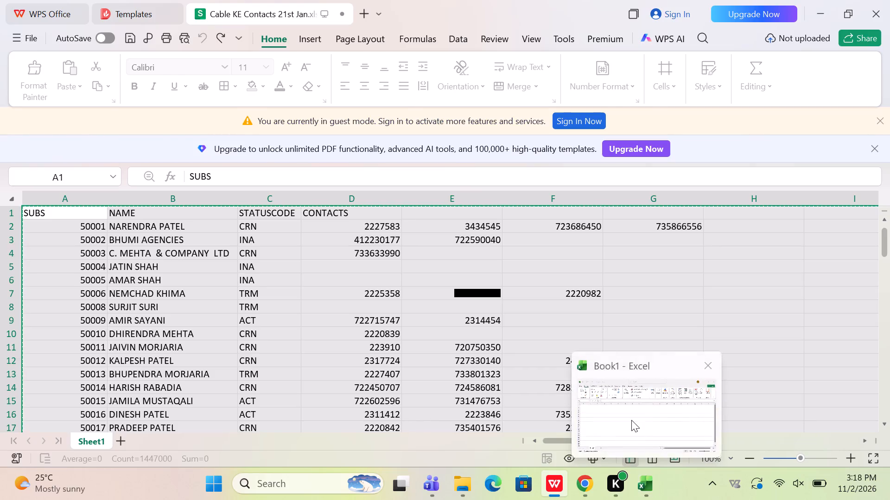
left_click(631, 420)
left_click(41, 168)
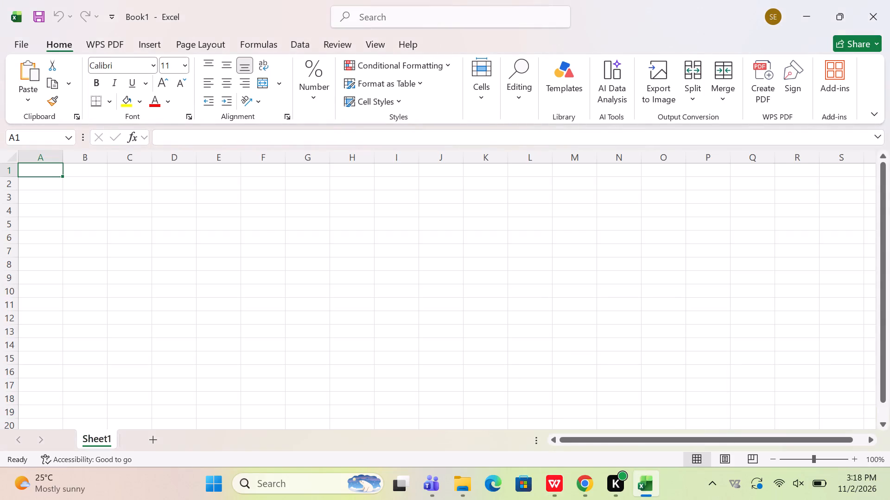
key("ctrl+v")
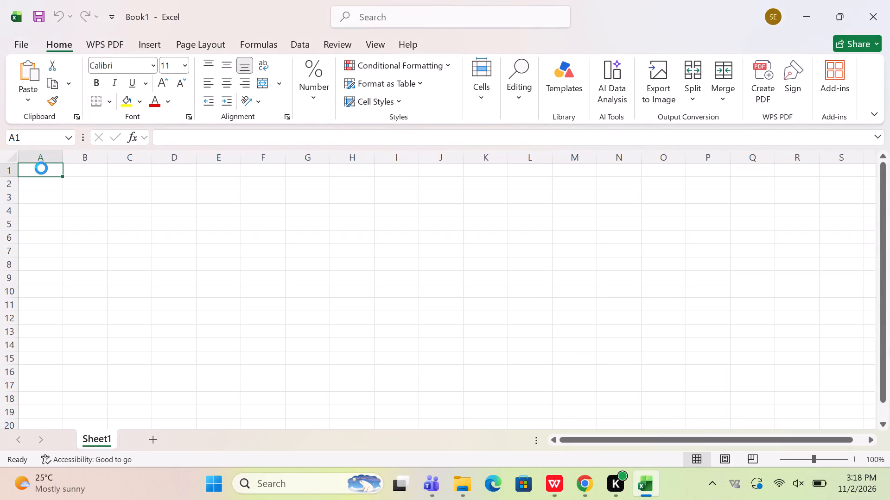
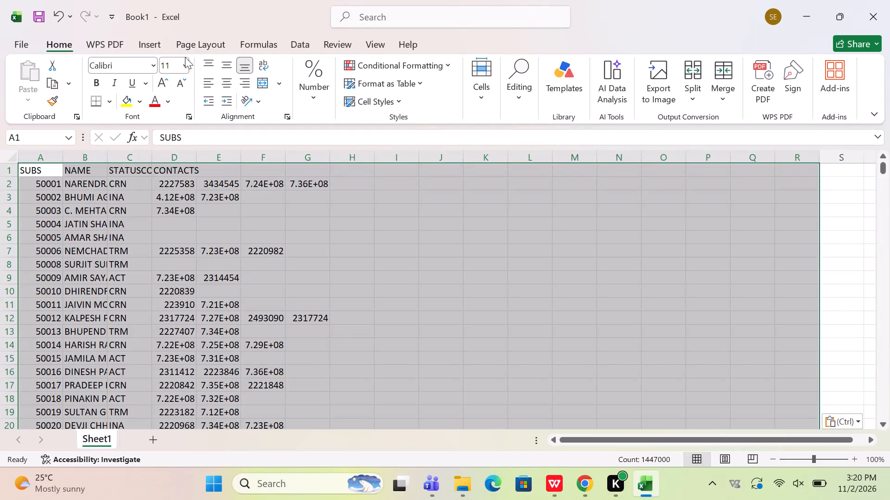
Set the font size of the pasted data to 8.
left_click(184, 61)
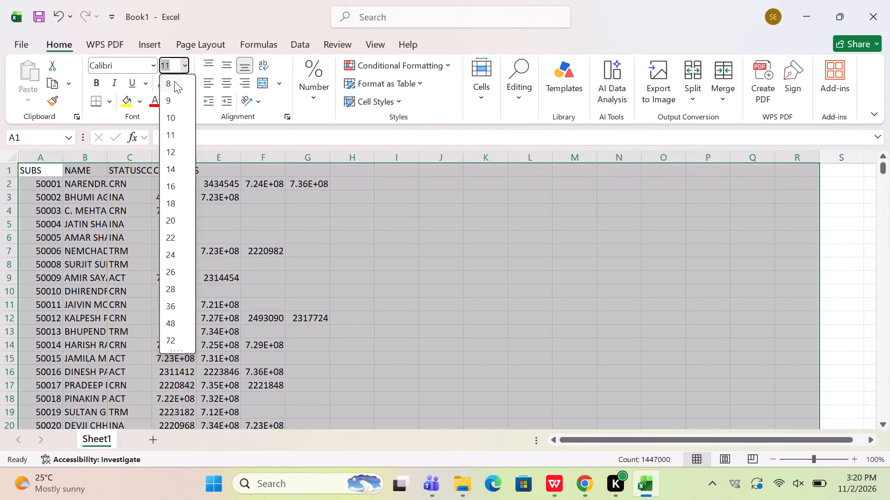
left_click(174, 81)
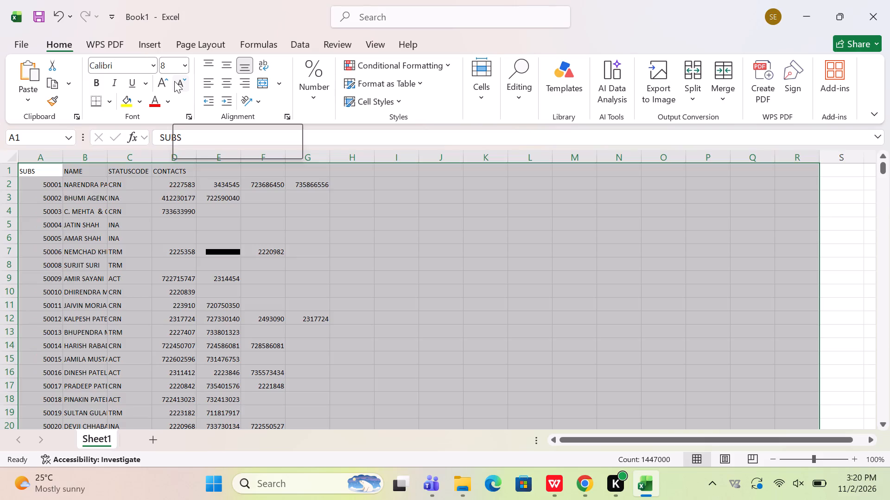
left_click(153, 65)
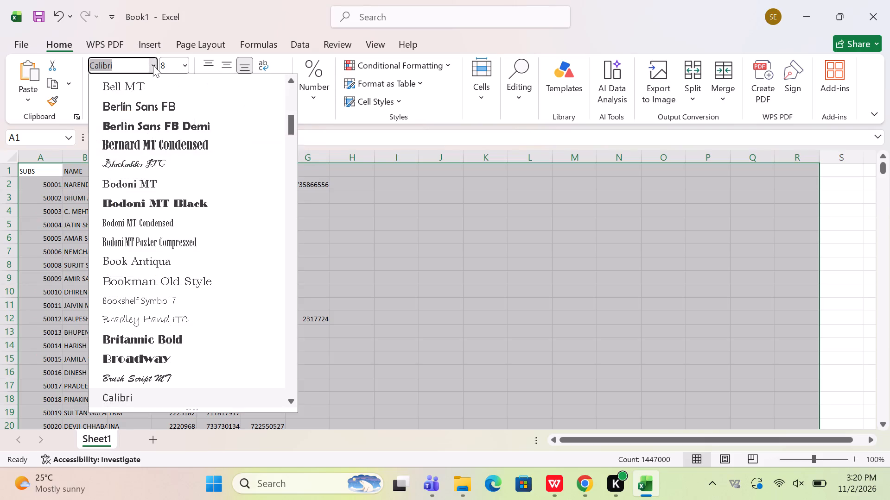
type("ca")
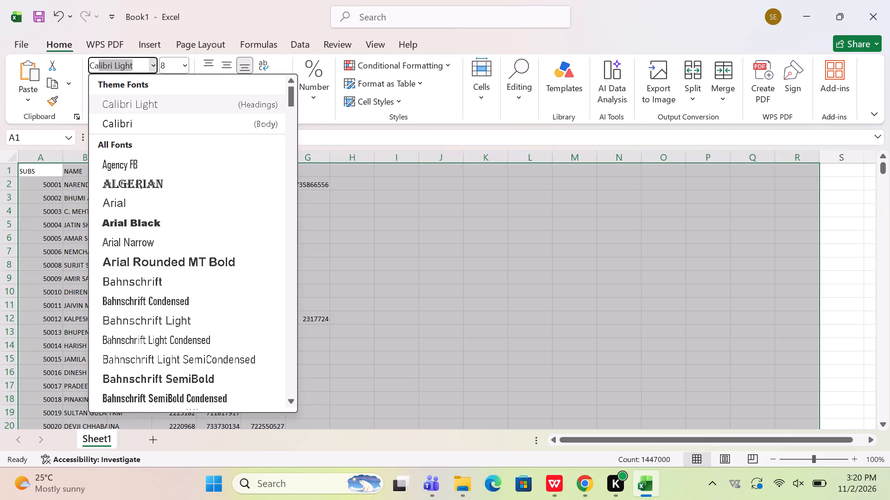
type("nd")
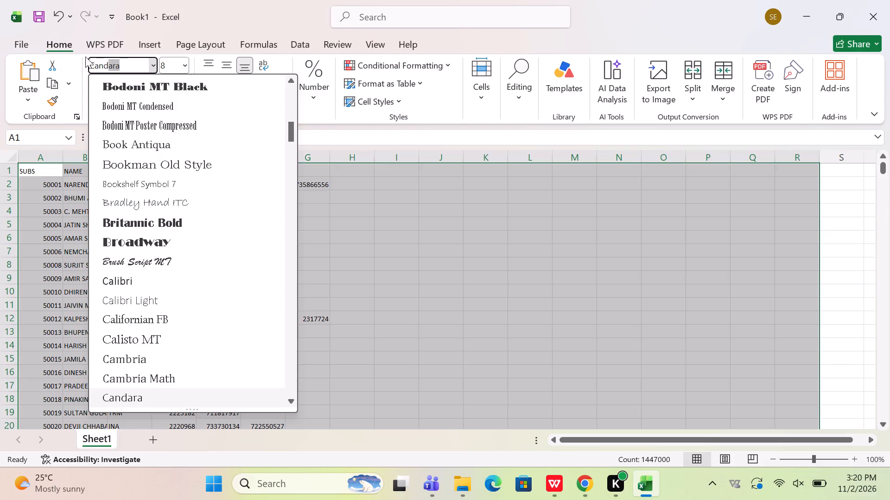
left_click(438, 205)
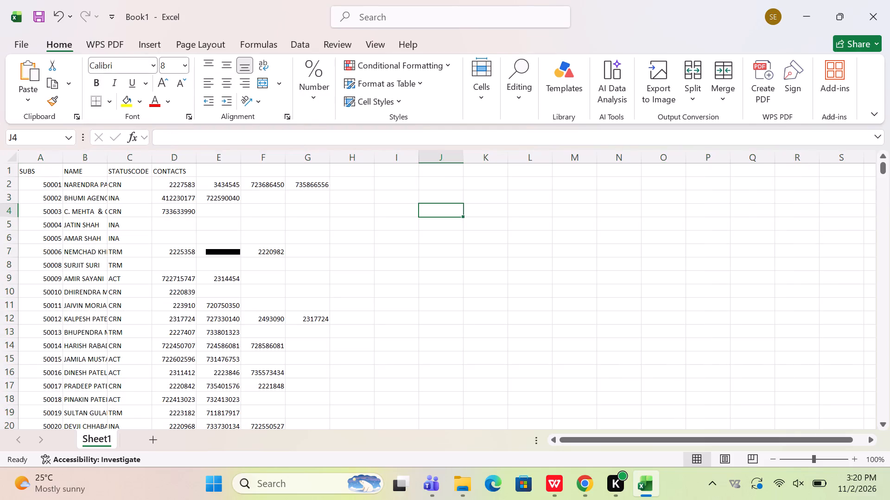
Change the font of the entire sheet to Candara.
left_click(25, 164)
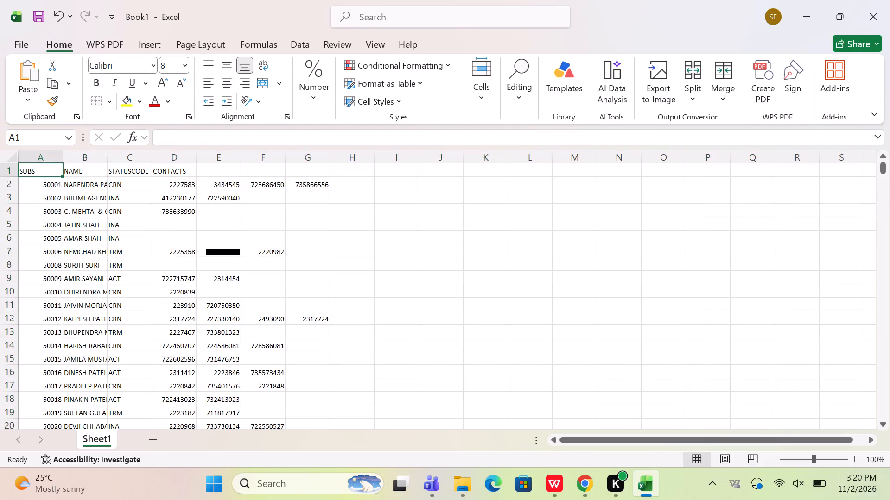
left_click(15, 160)
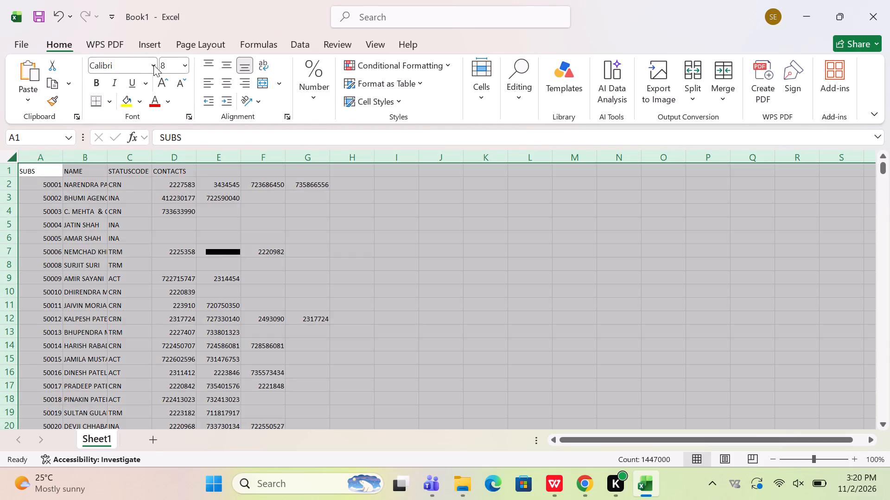
left_click(153, 65)
type("cabd")
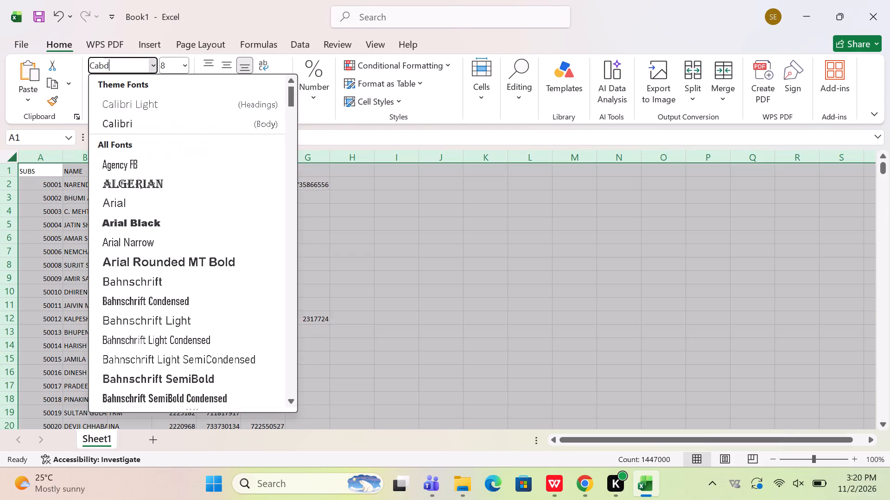
key("BackSpace")
key("BackSpace")
type("nd")
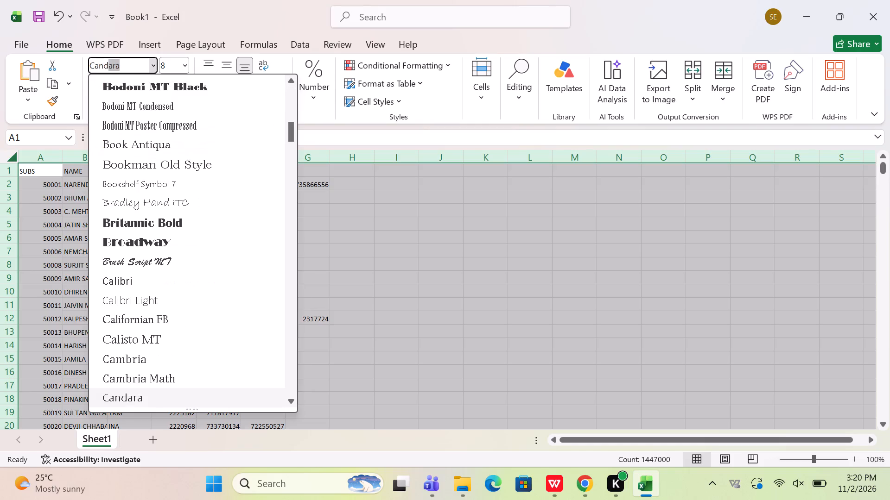
key("Return")
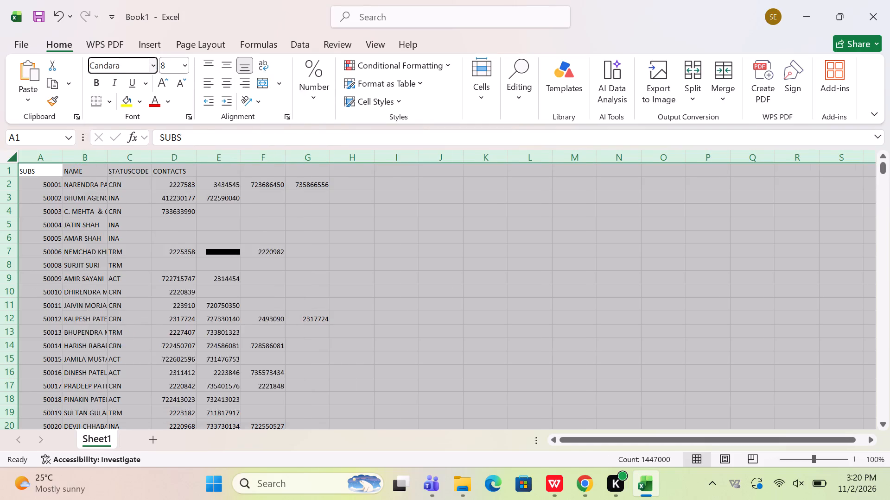
Auto-fit the widths of the SUBS column A and the NAME column B.
left_click(56, 160)
double_click(65, 159)
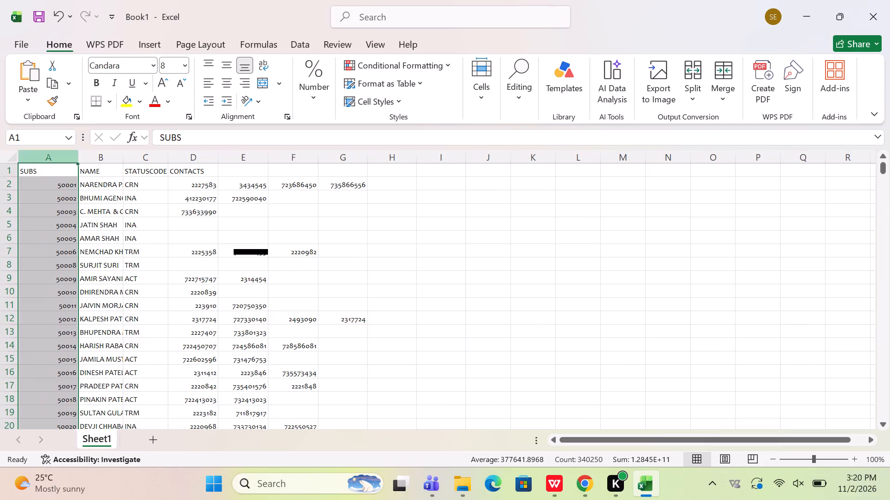
left_click(113, 154)
double_click(122, 158)
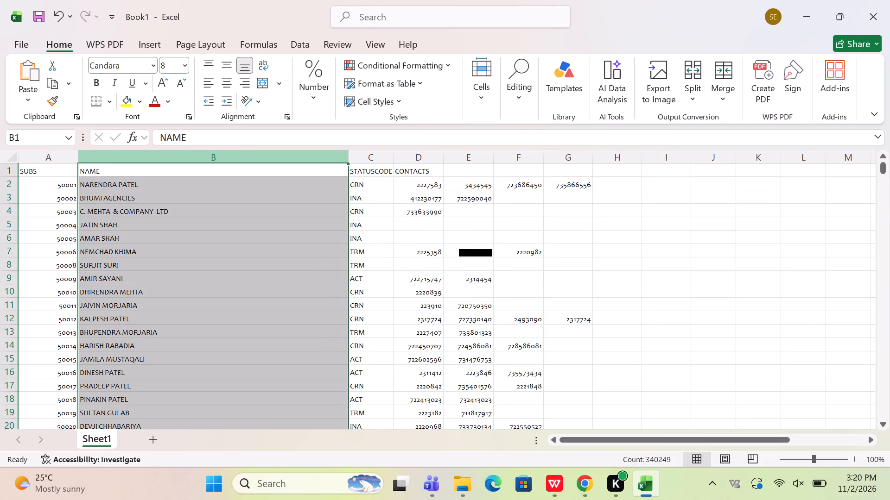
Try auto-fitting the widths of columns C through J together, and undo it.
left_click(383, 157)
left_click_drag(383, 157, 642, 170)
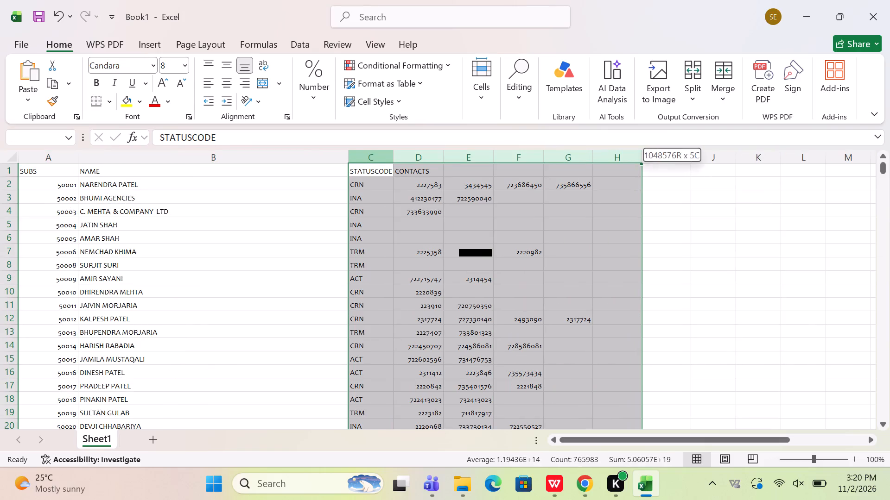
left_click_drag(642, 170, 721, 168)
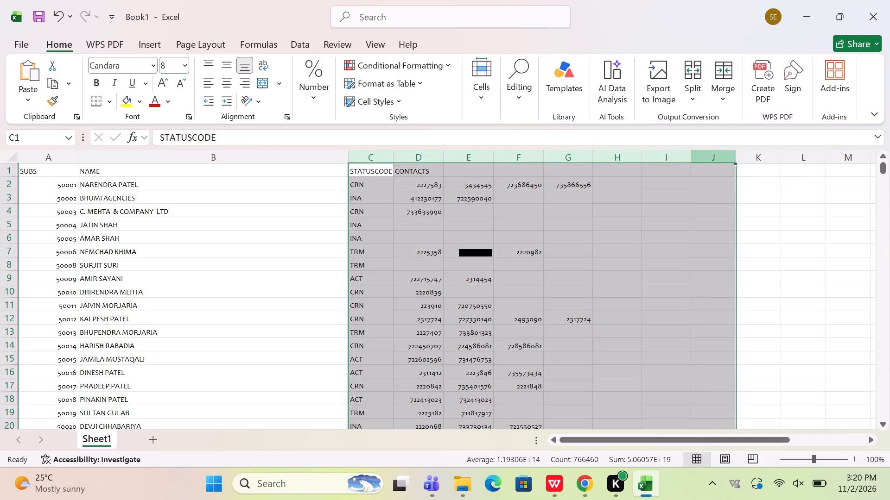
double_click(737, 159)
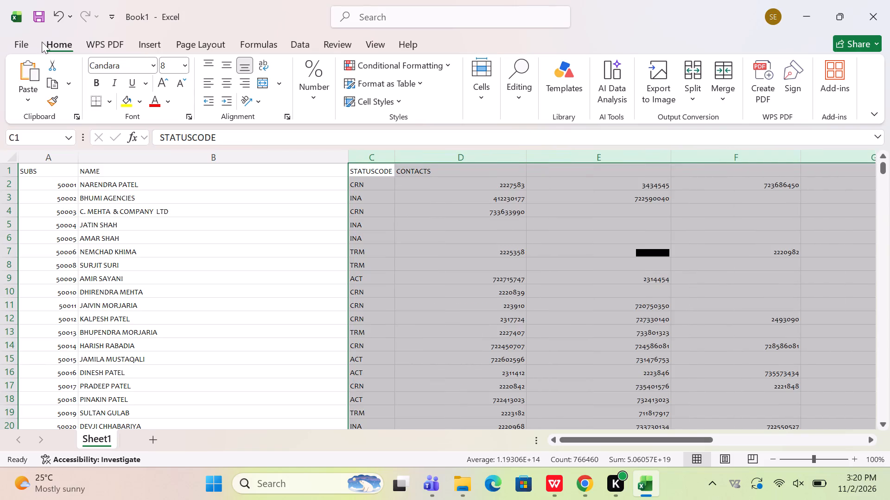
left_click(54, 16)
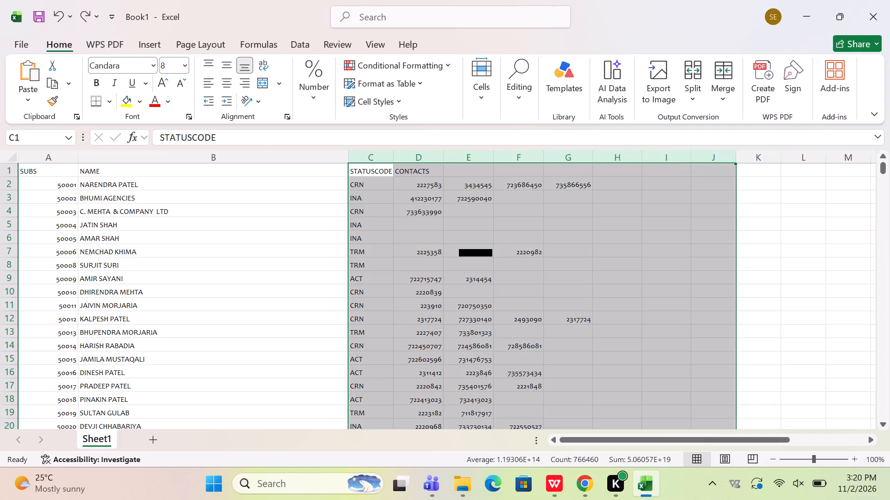
Auto-fit the width of the STATUSCODE column C on its own.
left_click(373, 157)
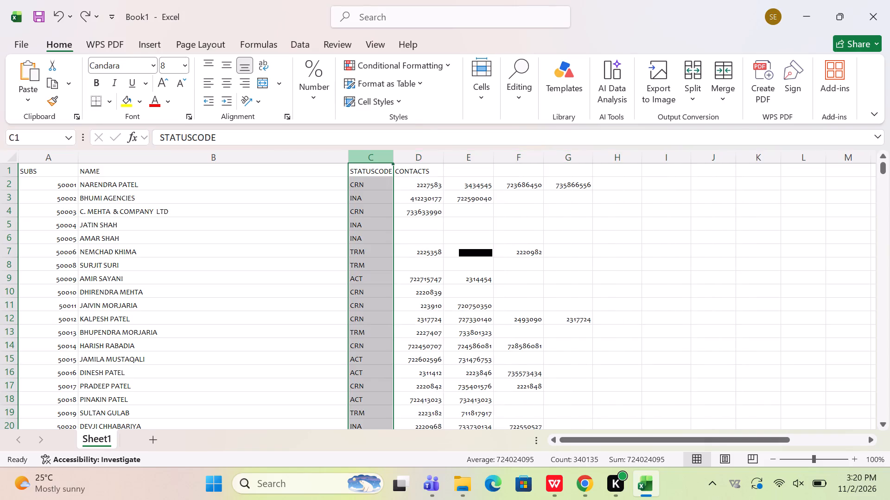
double_click(394, 157)
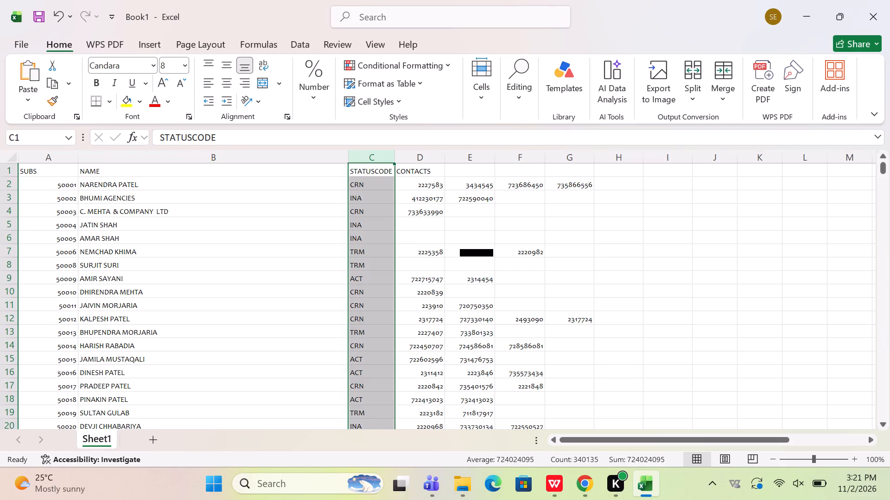
left_click(416, 161)
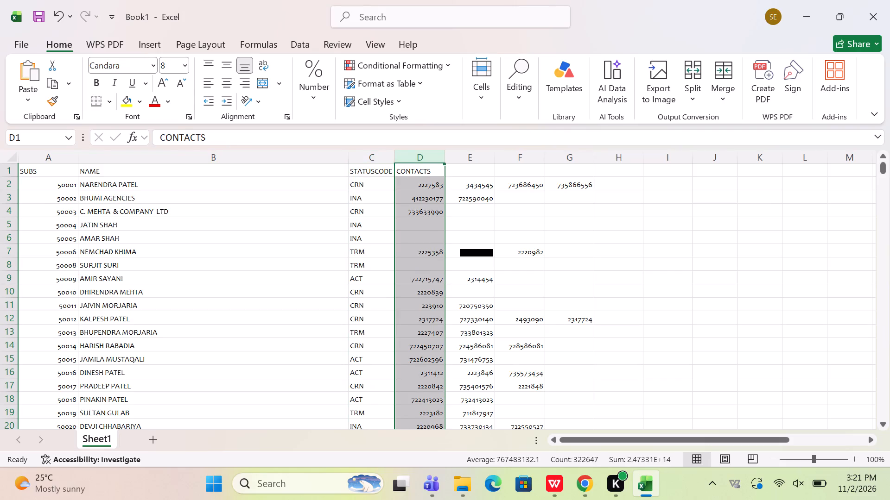
Left-align all cells of the sheet.
left_click(7, 151)
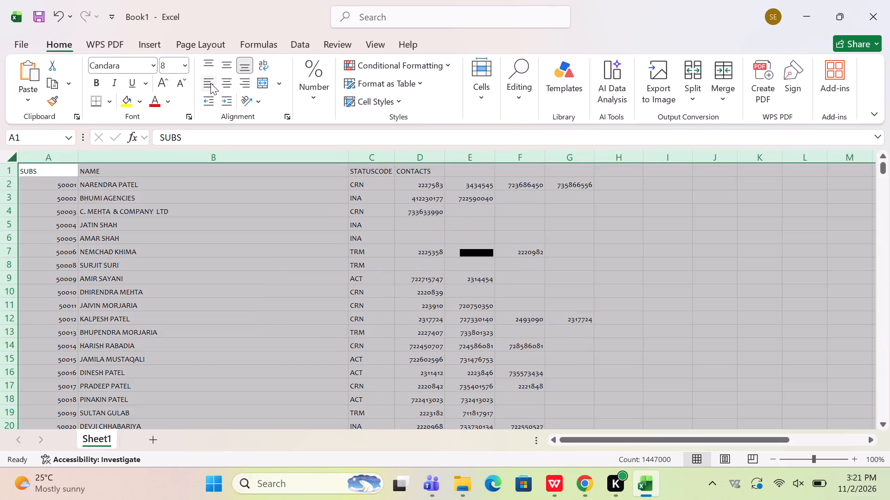
left_click(210, 83)
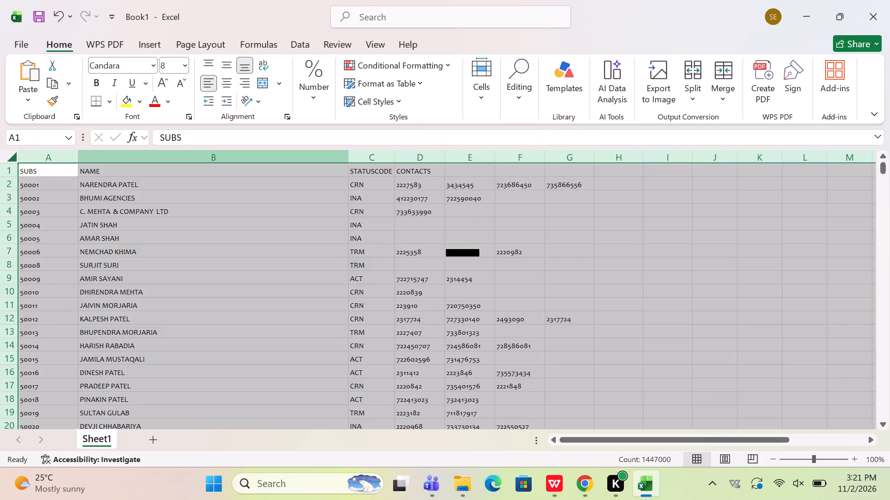
Narrow the NAME column to about a third of its width and auto-fit the STATUSCODE column again.
left_click(189, 162)
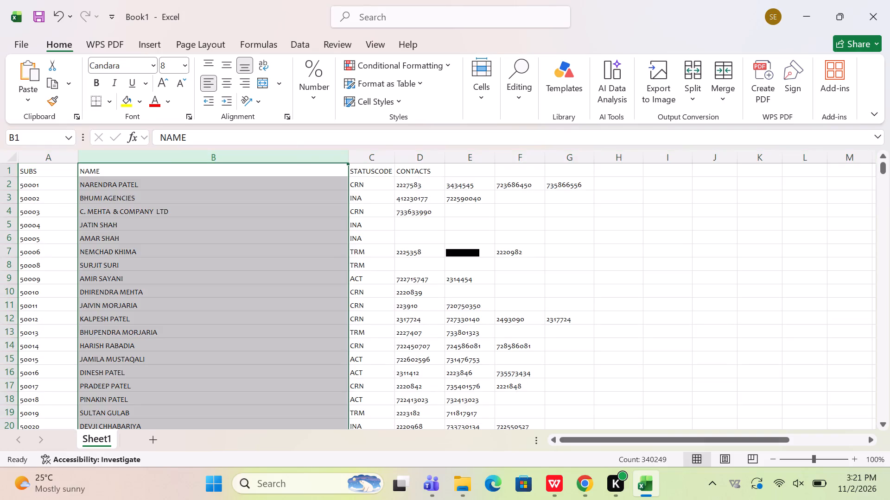
left_click_drag(349, 158, 174, 175)
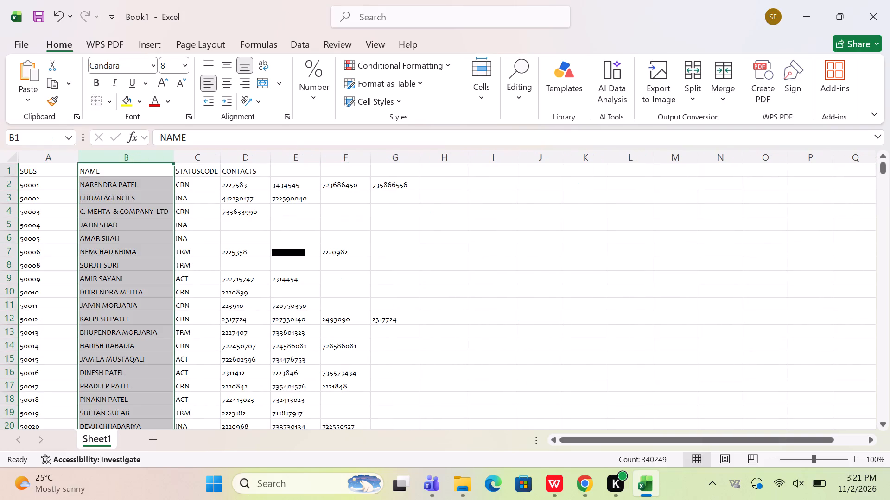
left_click(201, 159)
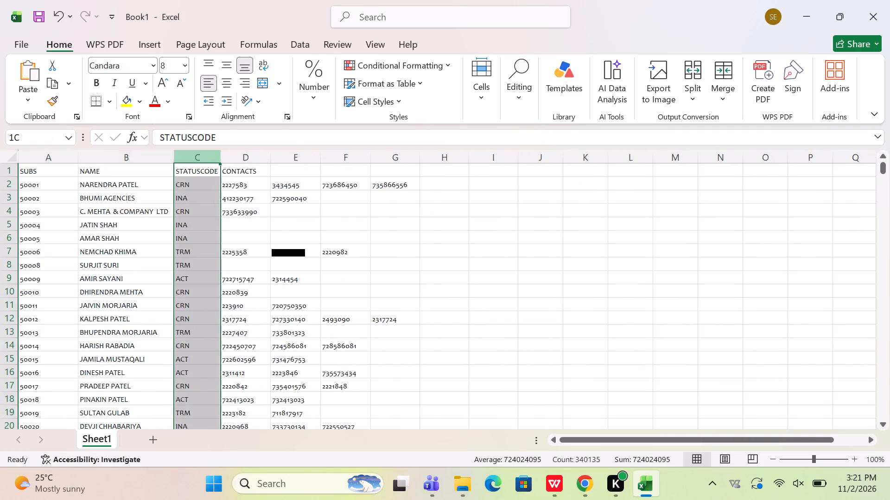
double_click(221, 159)
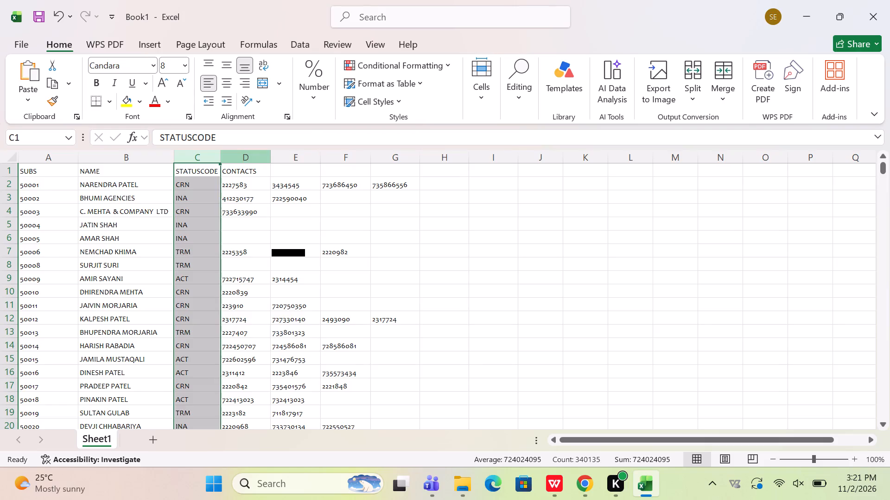
Check columns D through G together, and H through O one by one, to see how far the contact data extends.
left_click_drag(236, 159, 399, 207)
left_click(438, 157)
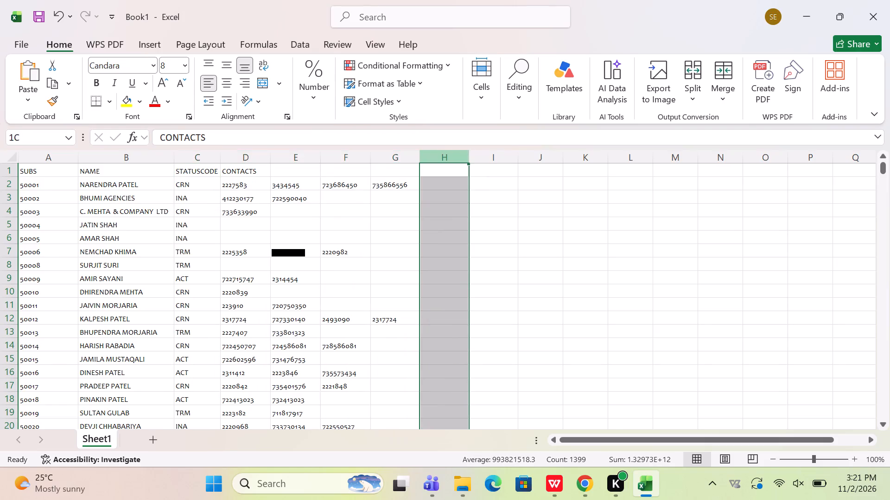
left_click(482, 157)
left_click(529, 160)
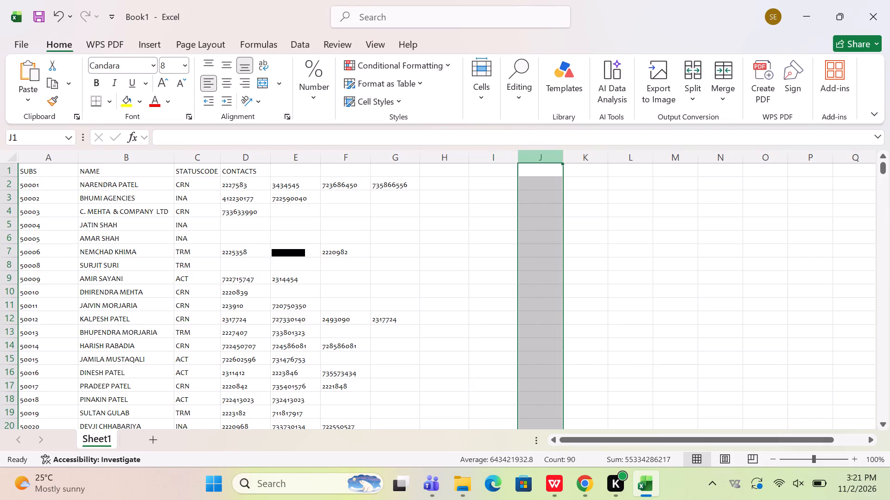
left_click(580, 156)
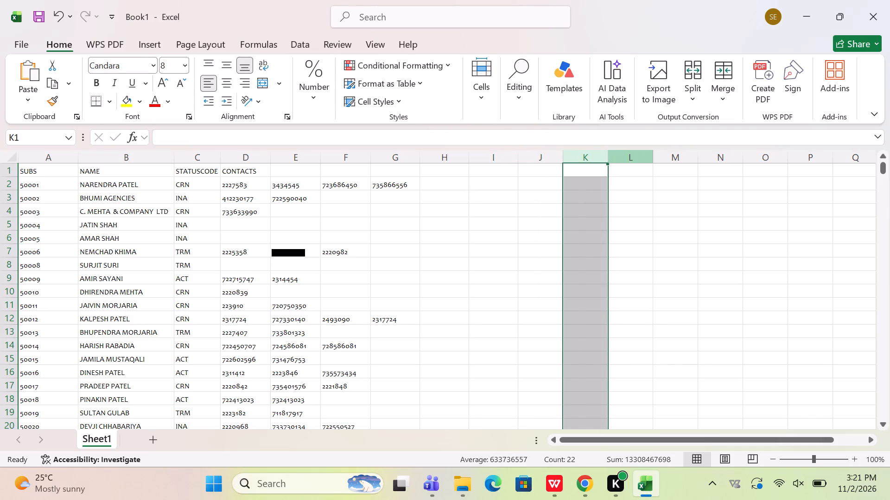
left_click(625, 158)
left_click(670, 162)
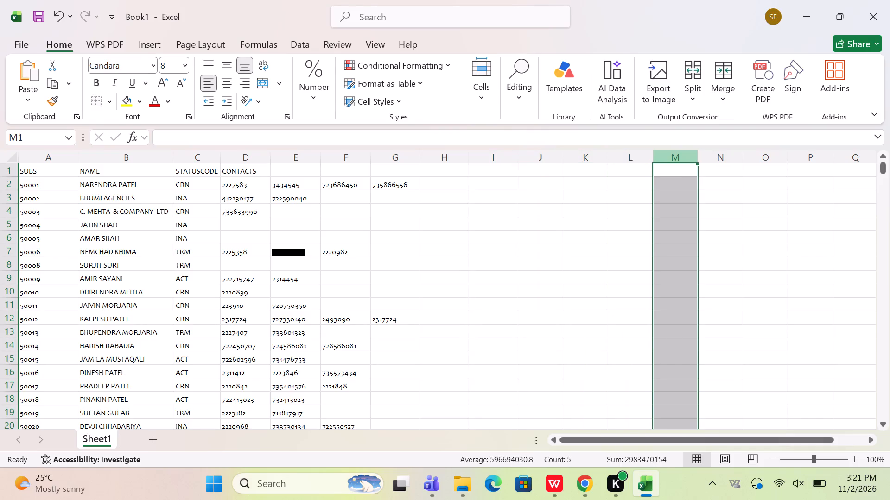
left_click(718, 160)
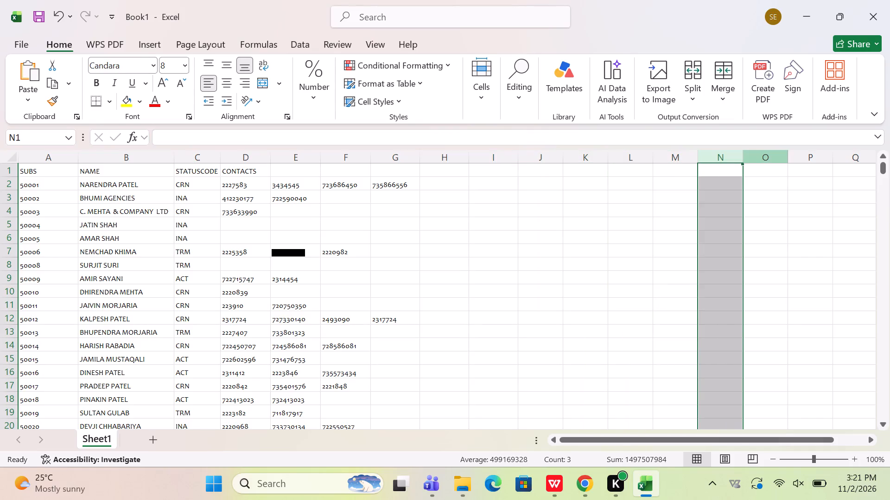
left_click(758, 160)
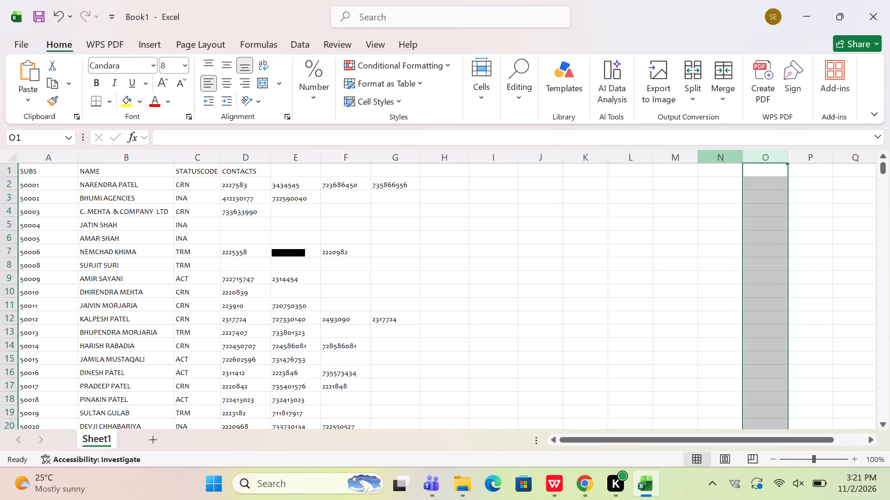
Fill the CONTACTS header from D1 across row 1 through N1.
left_click(252, 171)
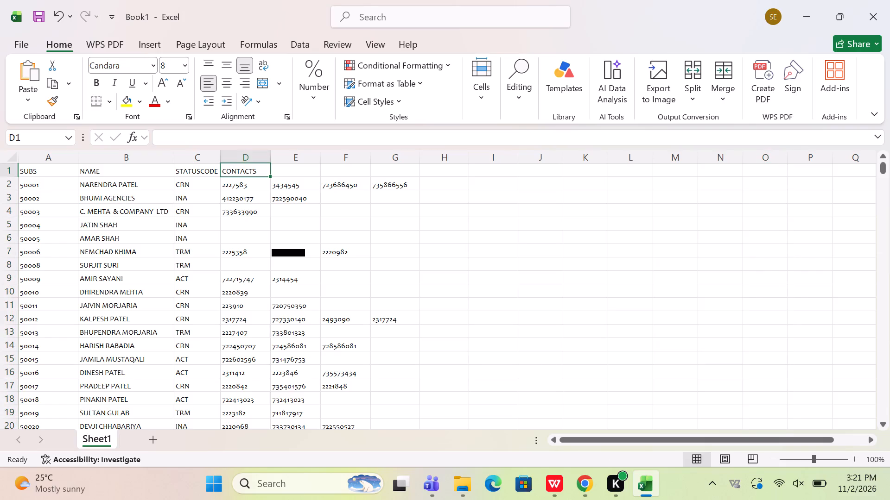
left_click_drag(273, 175, 722, 186)
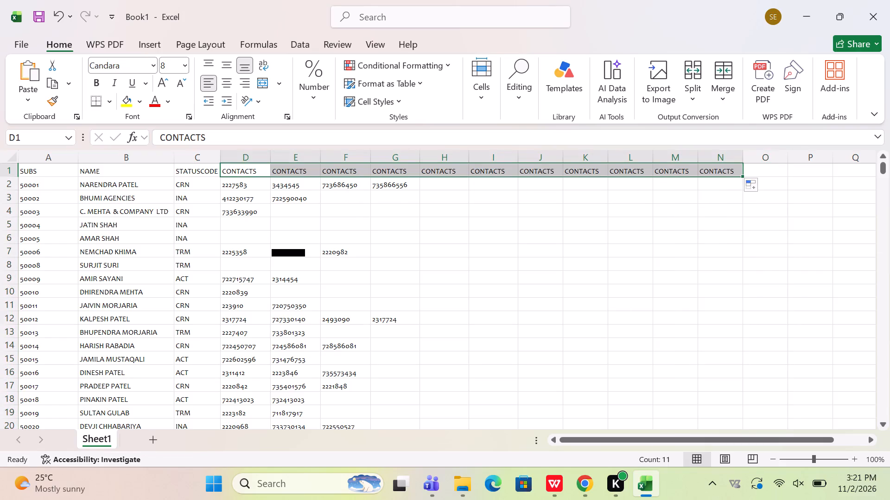
Make the header text in row 1 bold.
left_click(13, 170)
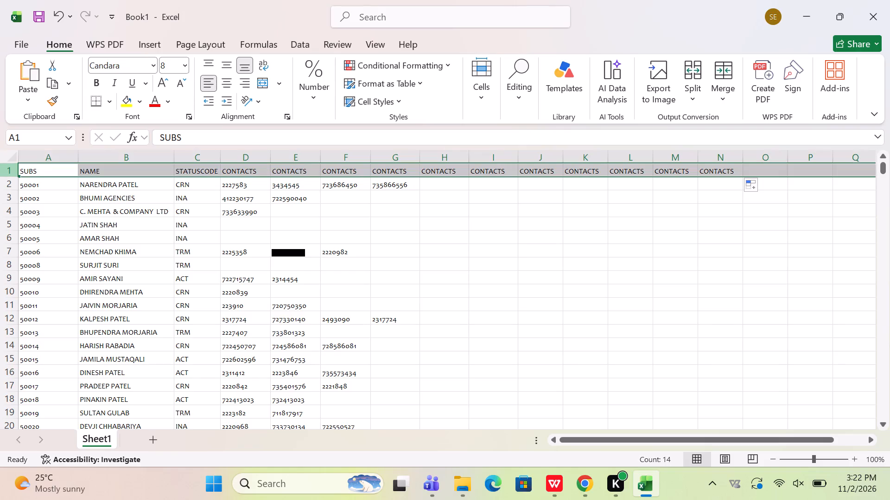
key("ctrl+b")
left_click(201, 269)
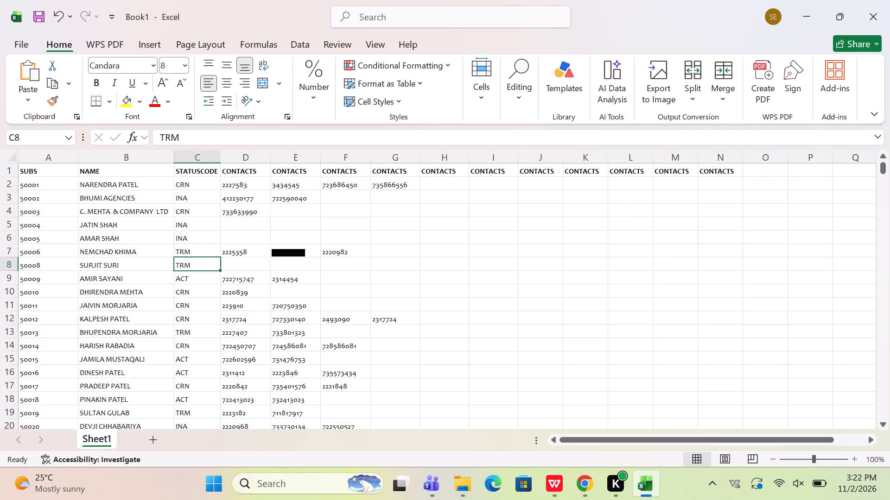
Save the workbook in the Documents folder as an Excel Workbook named KE CONTACTS 2ND NOV.
left_click(16, 36)
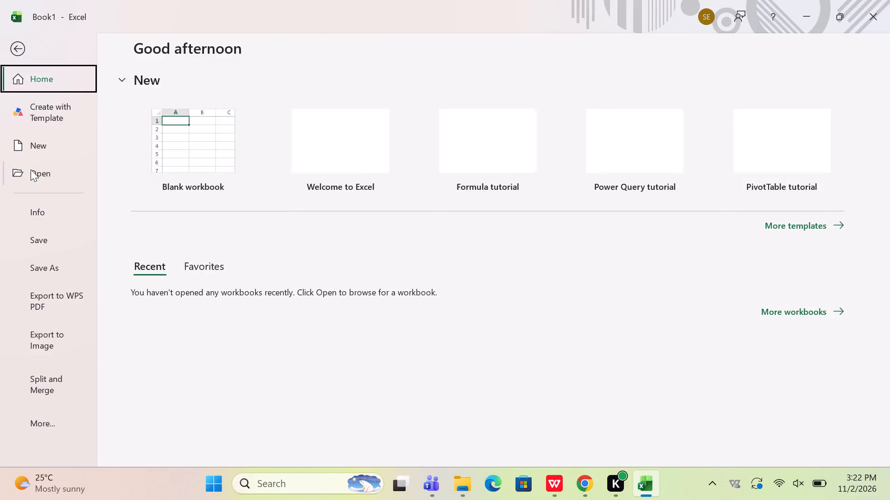
left_click(48, 265)
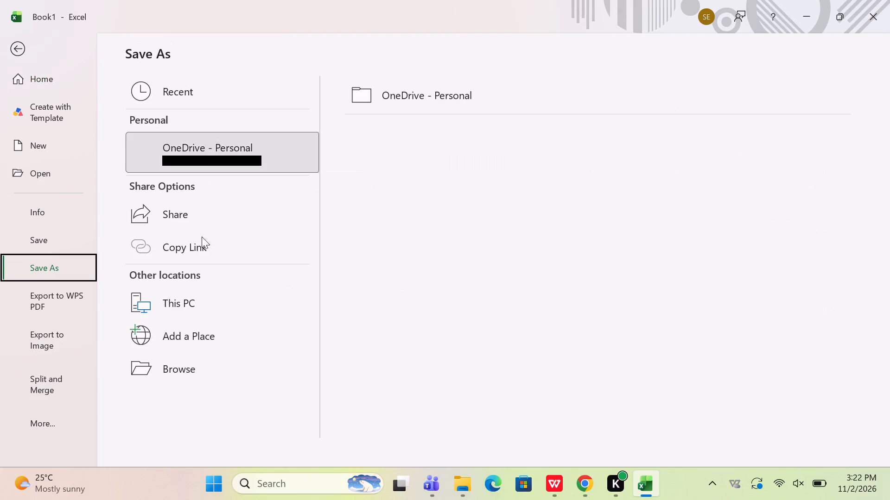
left_click(183, 365)
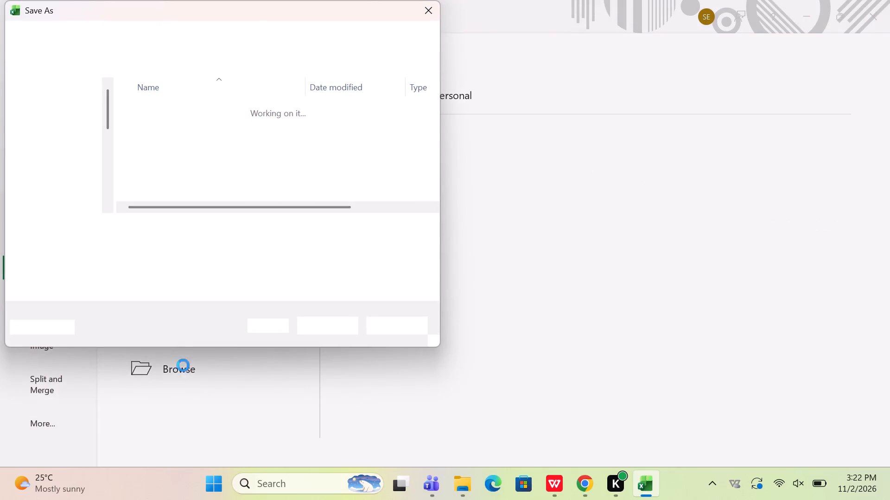
left_click(70, 201)
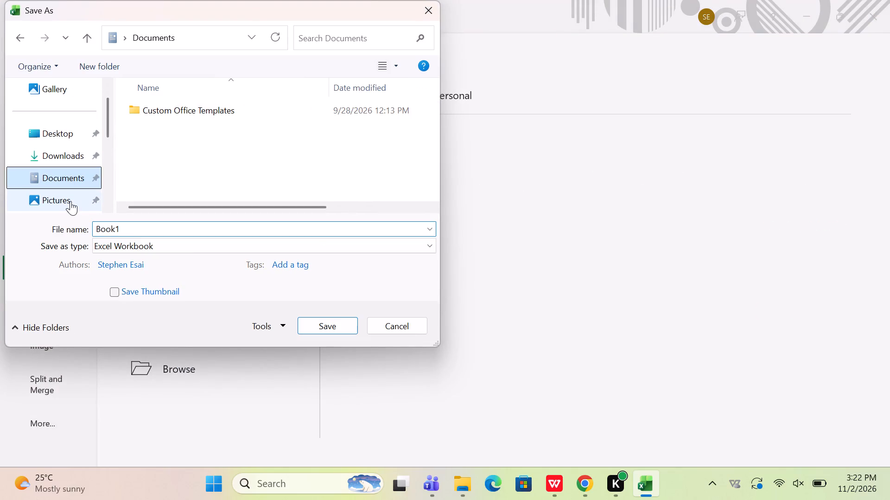
left_click_drag(106, 118, 108, 184)
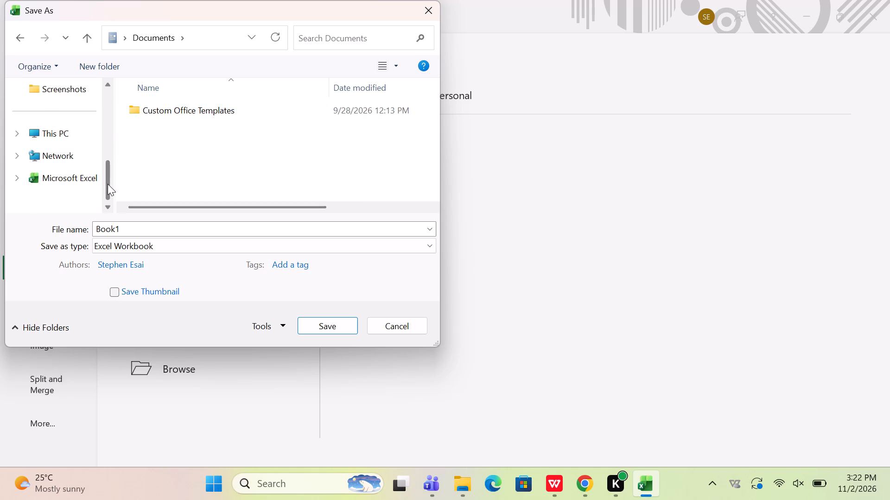
left_click_drag(108, 184, 108, 122)
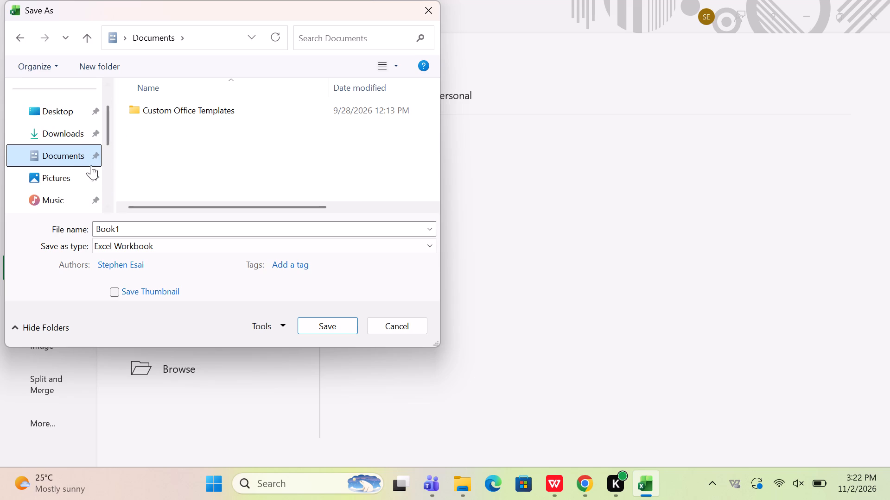
left_click(61, 157)
left_click(117, 228)
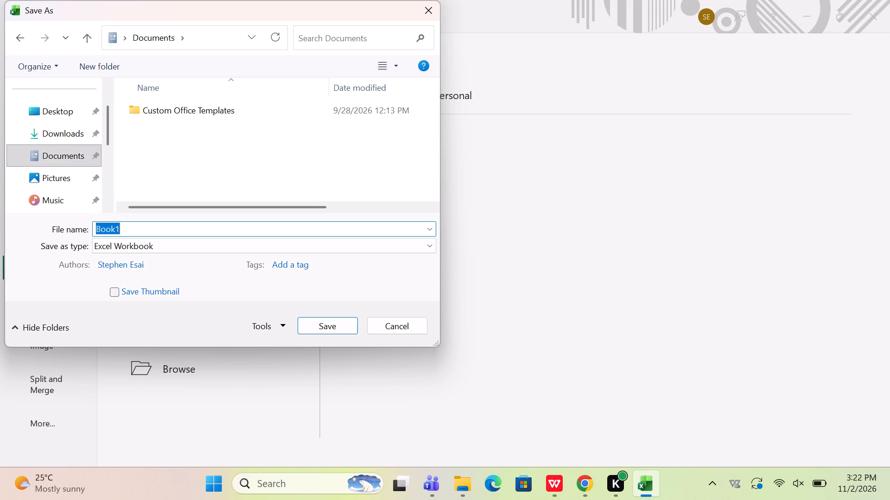
key("c")
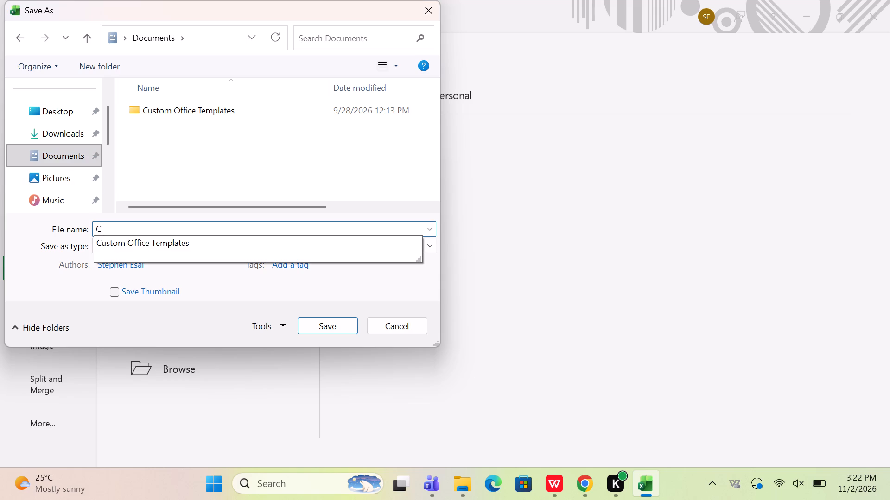
key("BackSpace")
type("KE CONTACTS")
key("space")
type("11TH")
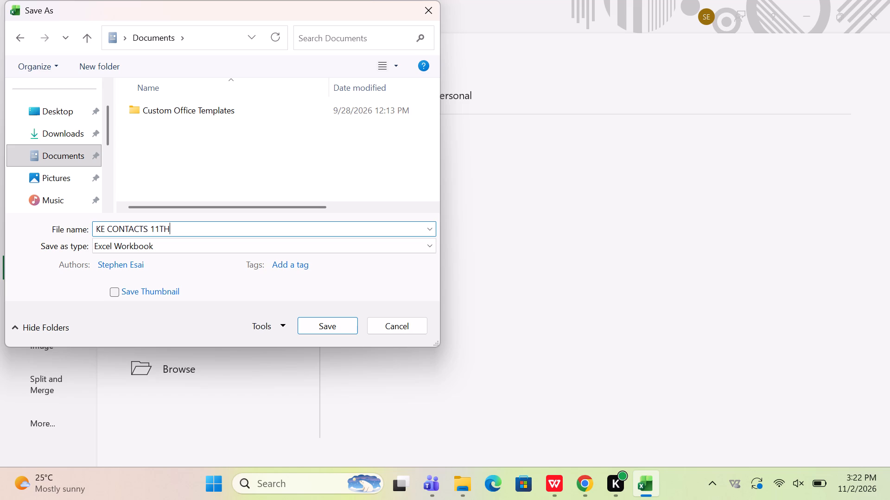
key("space")
key("BackSpace")
key("BackSpace")
key("BackSpace")
key("BackSpace")
key("BackSpace")
type("2ND")
type("NOV")
key("BackSpace")
key("BackSpace")
key("BackSpace")
key("space")
type("NOV")
key("Return")
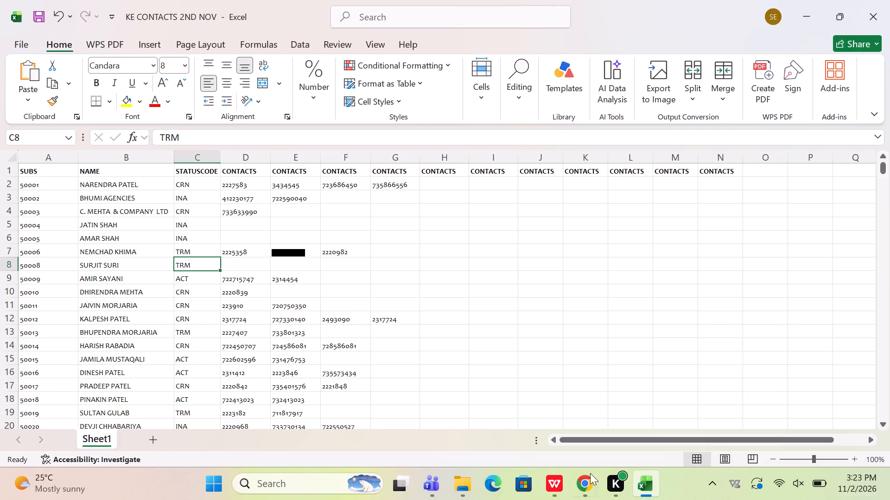
Switch to WPS Office and close its Templates tab, keeping the Cable KE Contacts 21st Jan workbook open.
left_click(650, 486)
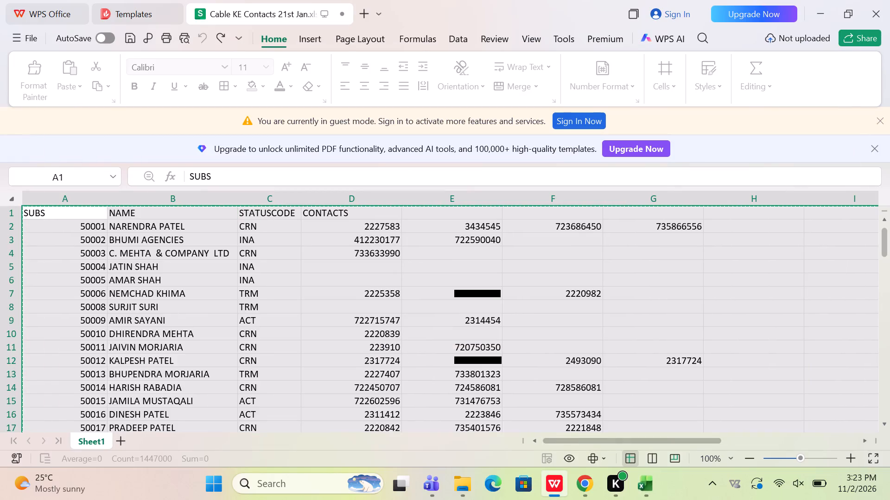
left_click(873, 16)
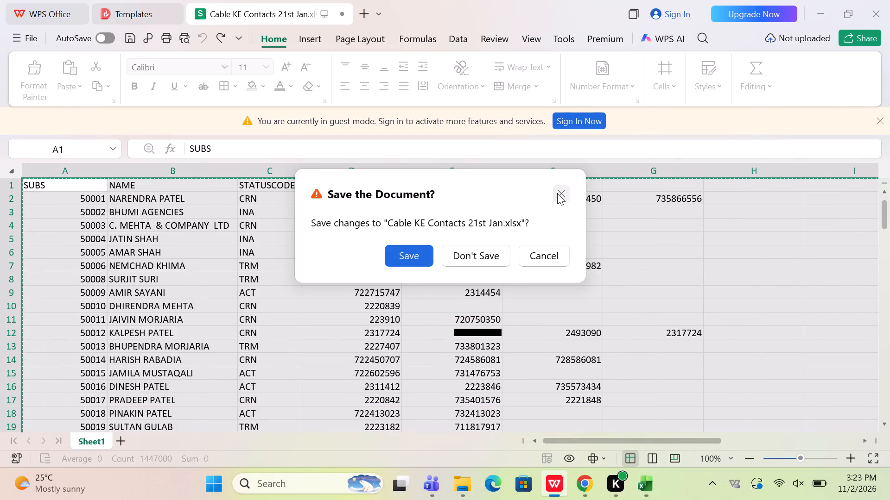
left_click(540, 252)
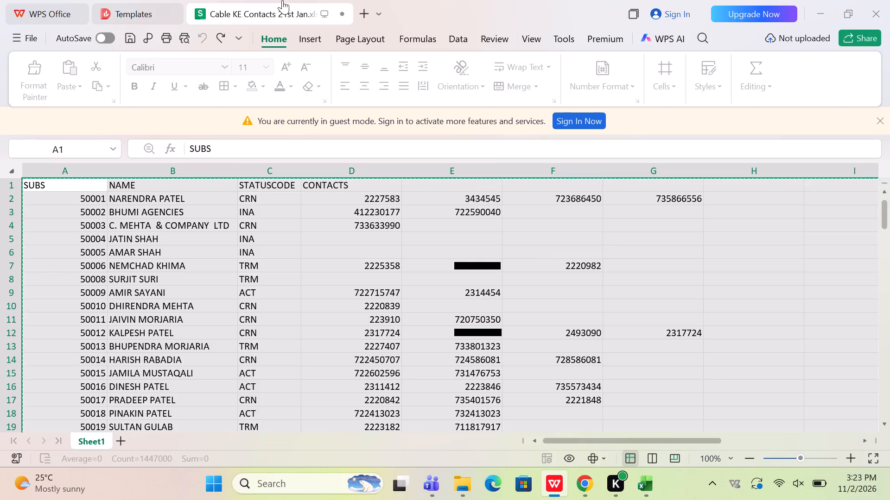
left_click(128, 9)
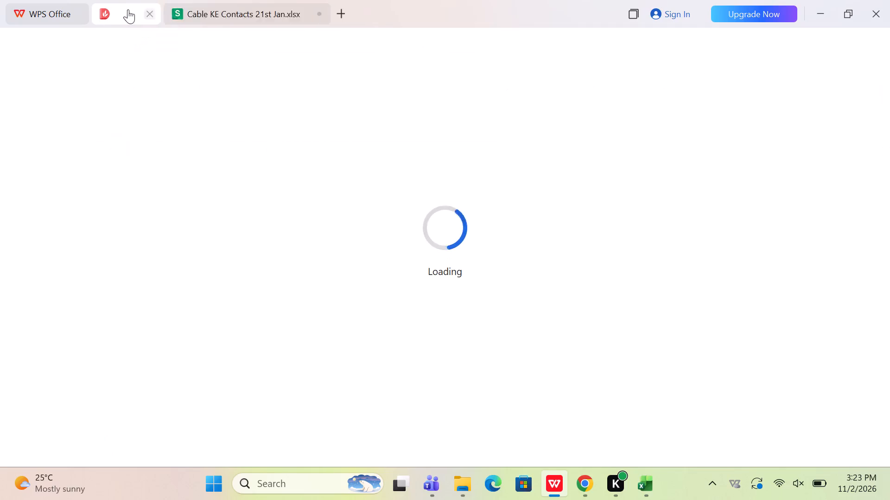
left_click(249, 16)
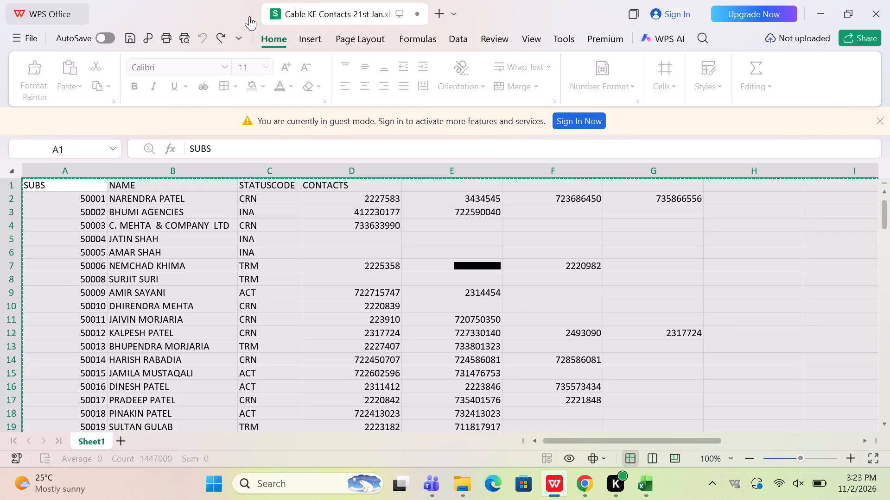
Go to the WPS Office home page and dismiss the welcome sign-in offer.
left_click(72, 15)
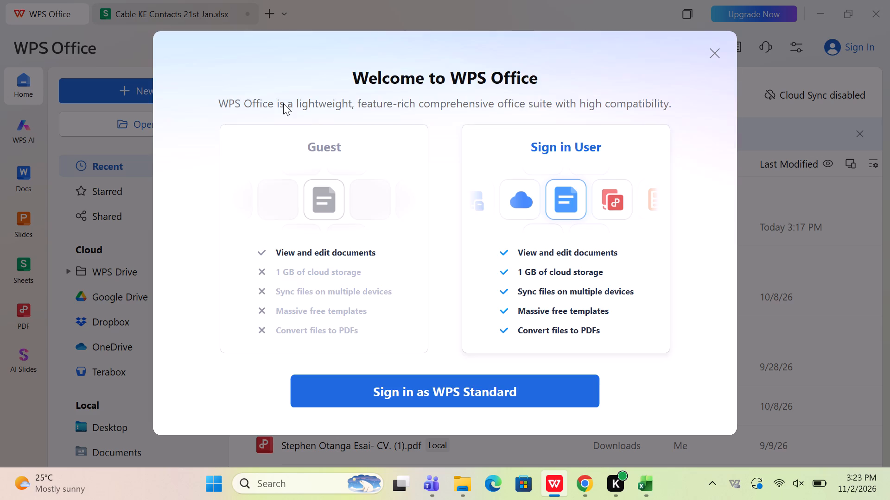
left_click(711, 50)
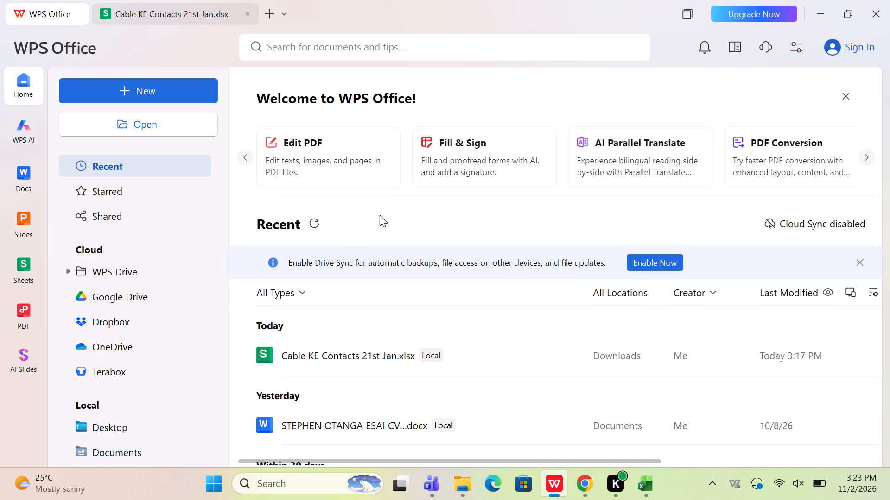
Close WPS Office, discarding changes to the Cable KE Contacts 21st Jan workbook and deleting the copied data from the clipboard.
left_click(870, 10)
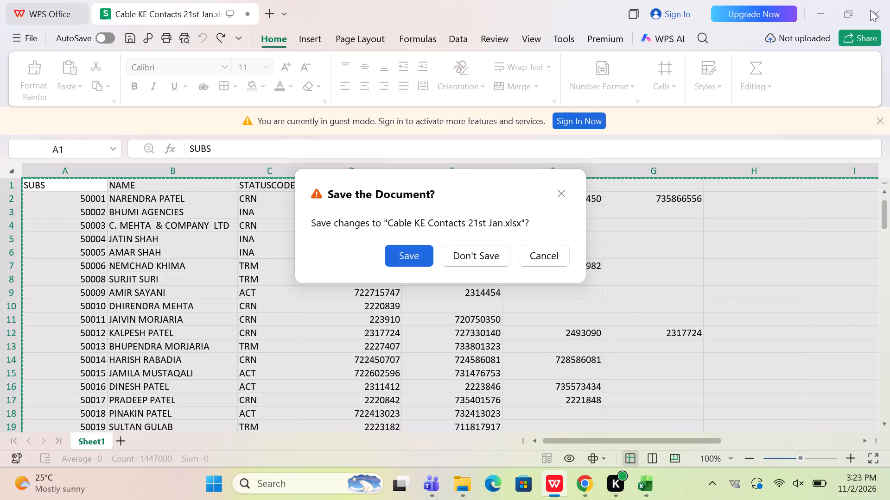
left_click(483, 256)
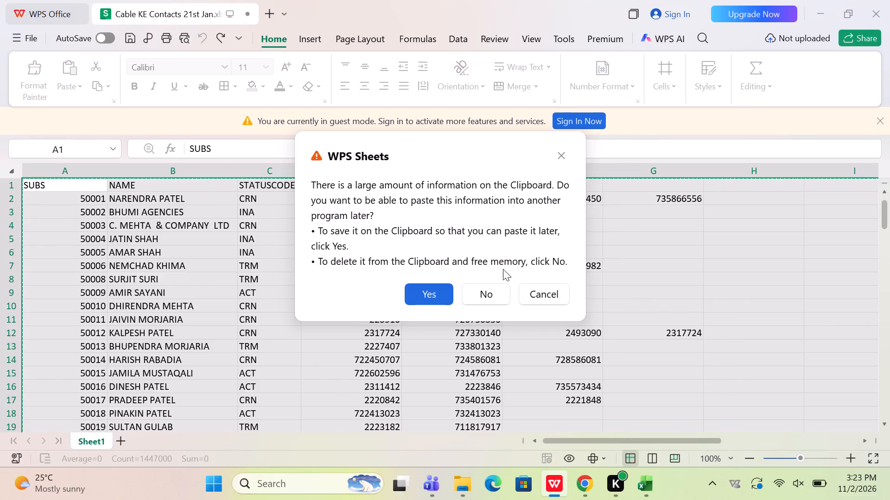
left_click(492, 297)
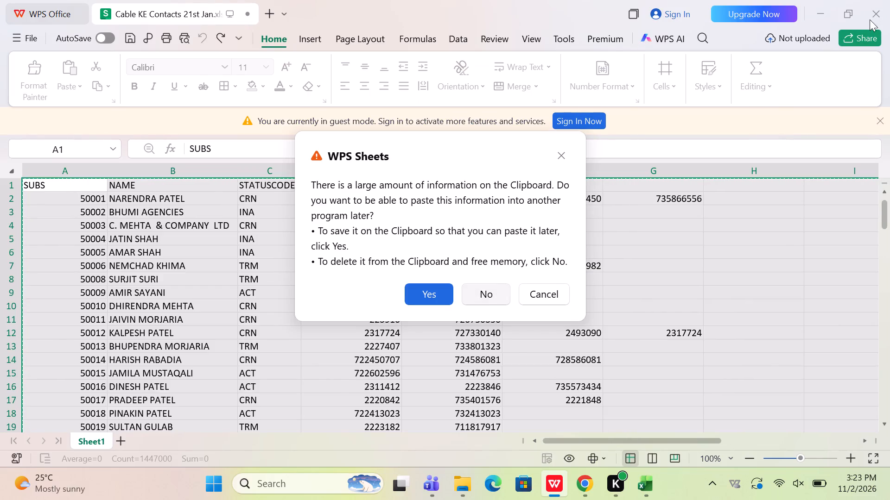
left_click(878, 11)
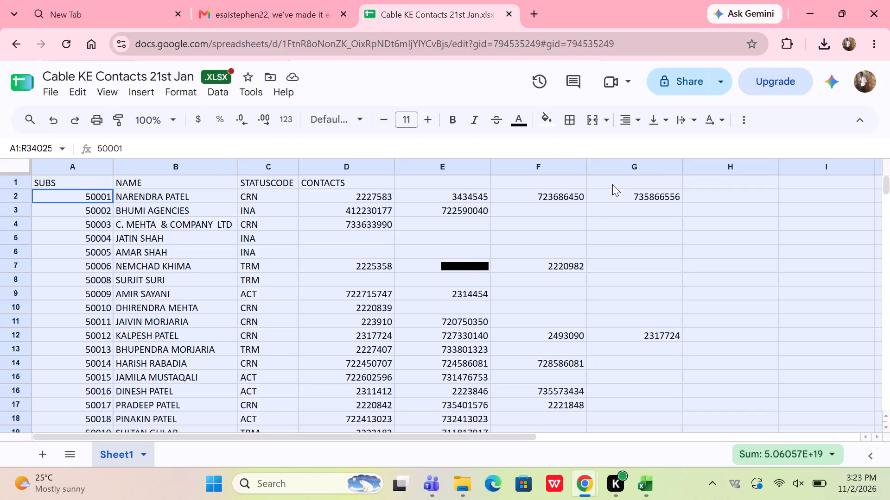
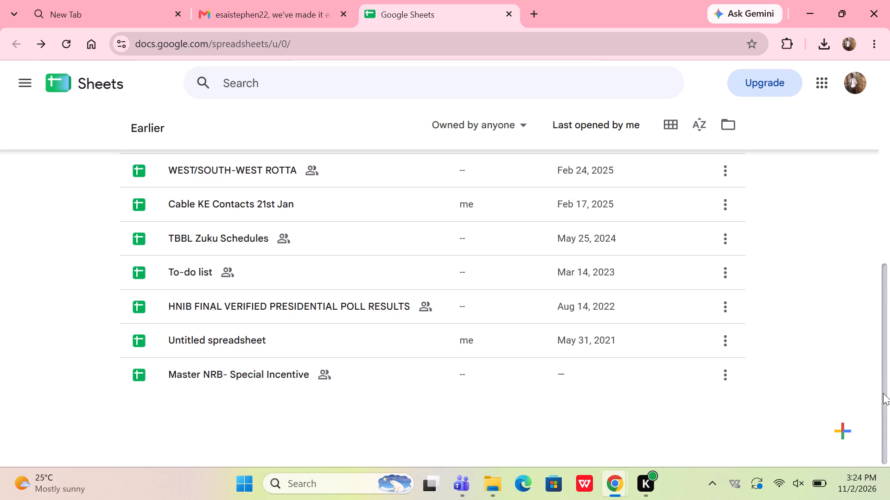
In Google Sheets in Chrome, look through the file list and open the ZUKU S.E #B2C West and SouthWest Region Jan-Dec tracker.
left_click_drag(883, 393, 889, 315)
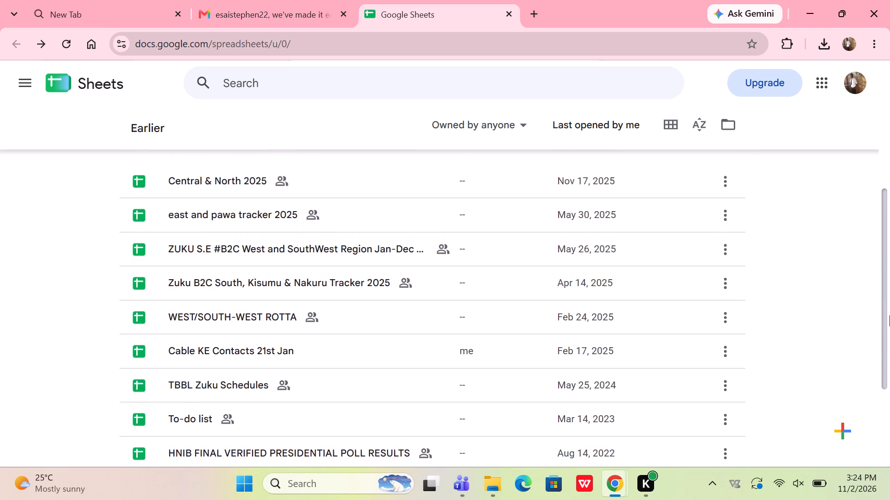
left_click_drag(889, 315, 884, 237)
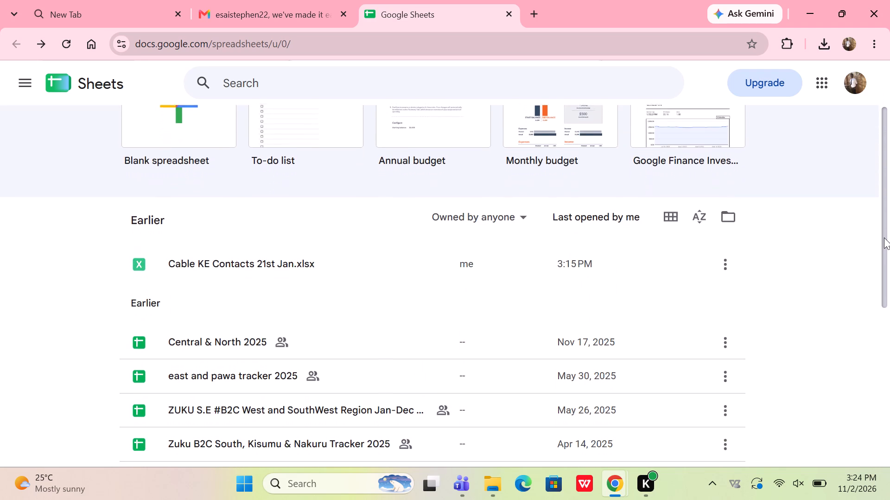
left_click_drag(884, 237, 880, 257)
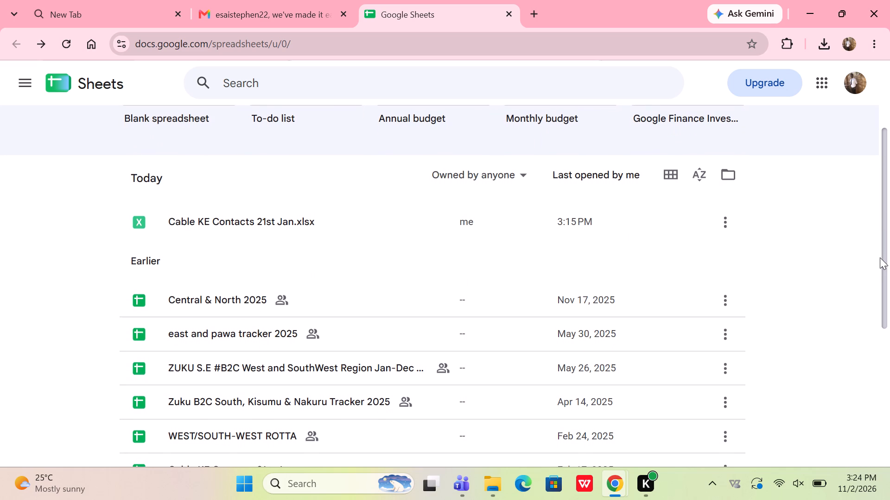
left_click_drag(880, 257, 880, 262)
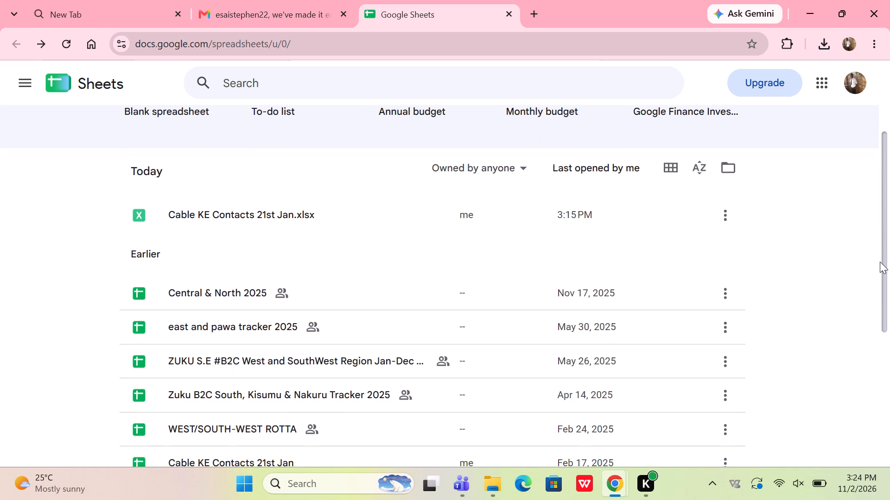
left_click_drag(880, 262, 874, 309)
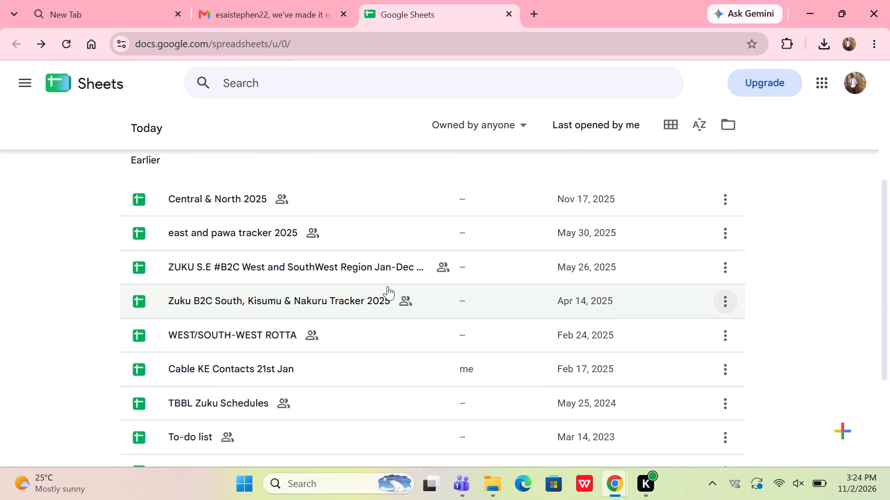
left_click(325, 271)
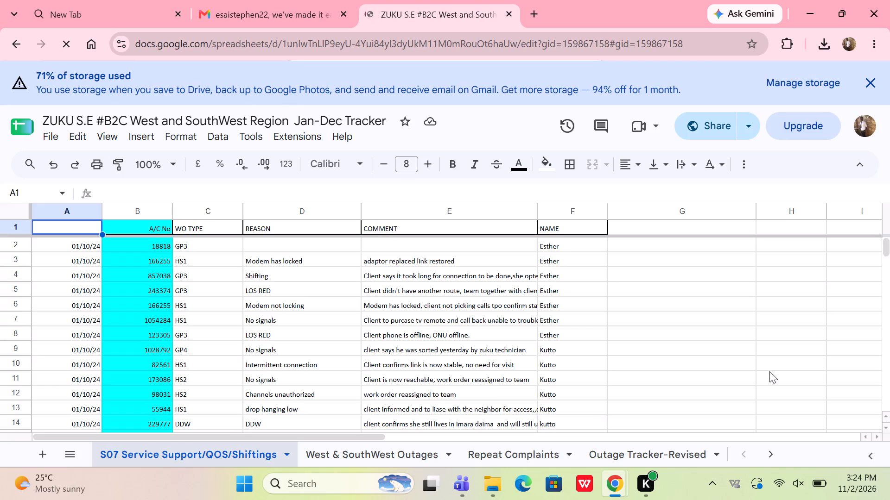
Examine the S07 Service Support/QOS/Shiftings, West & SouthWest Outages, Repeat Complaints and Outage Tracker-Revised sheets of the tracker.
left_click_drag(886, 247, 888, 285)
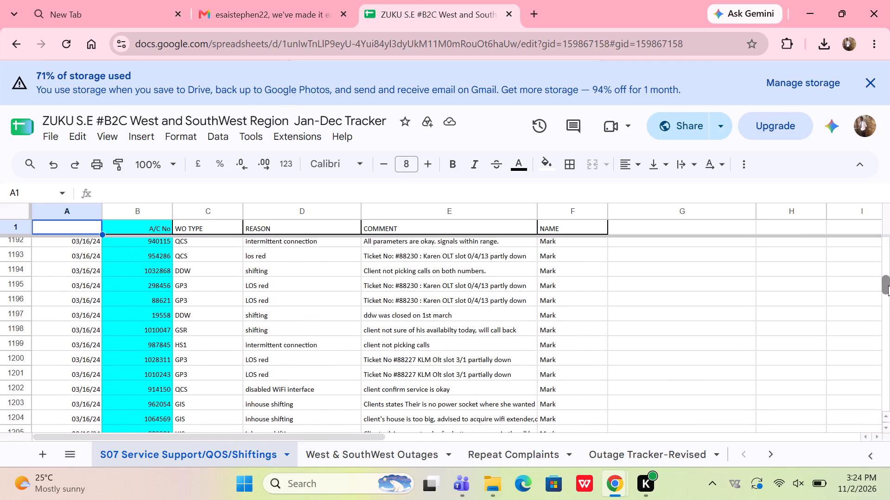
left_click_drag(888, 285, 888, 304)
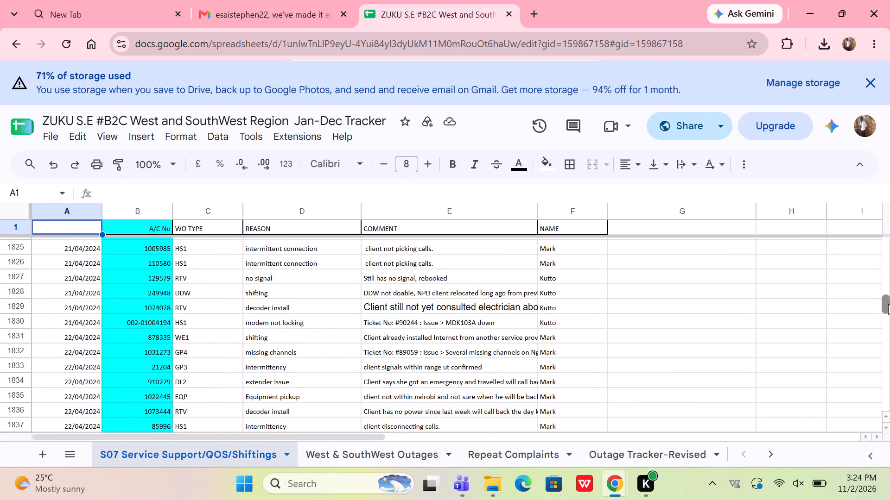
left_click_drag(888, 304, 888, 304)
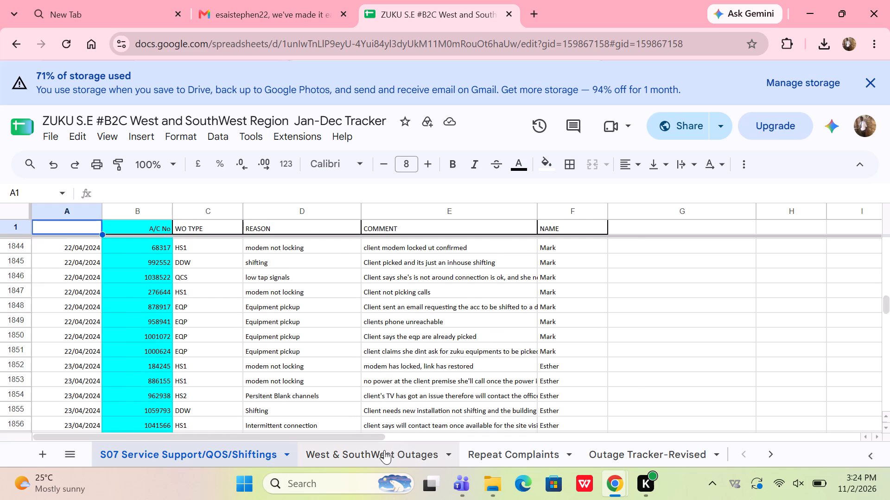
left_click(384, 450)
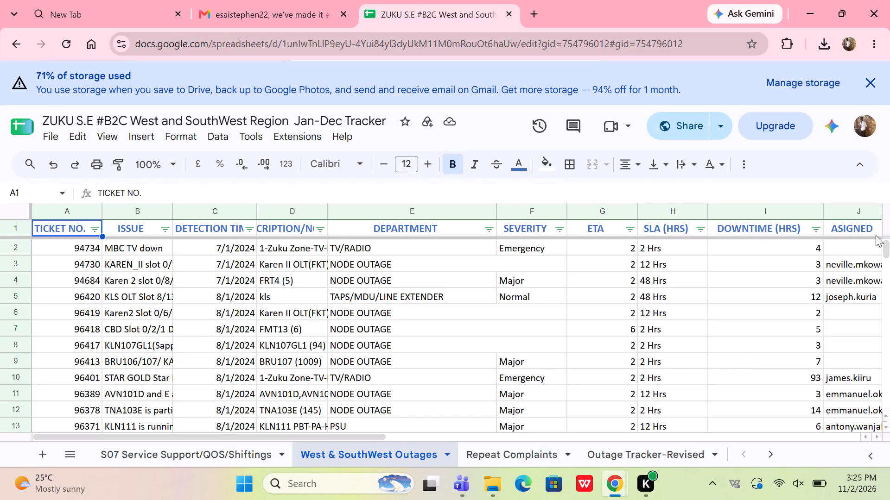
left_click_drag(885, 245, 887, 257)
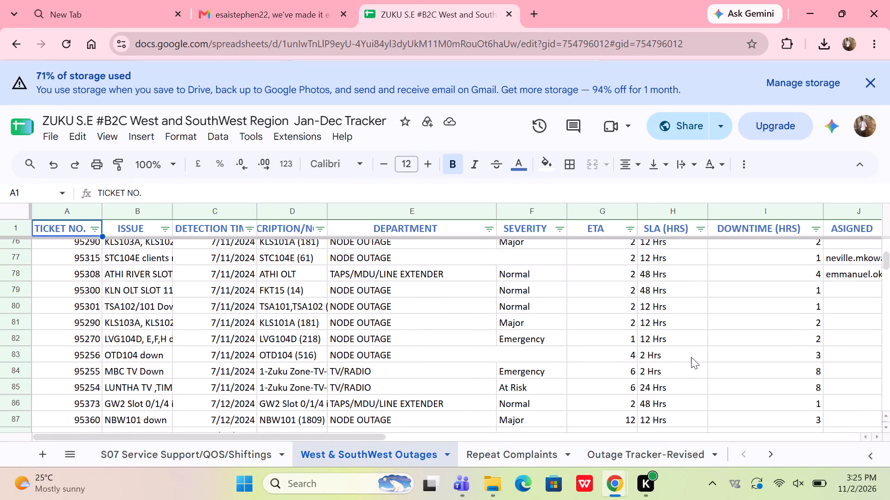
left_click(498, 454)
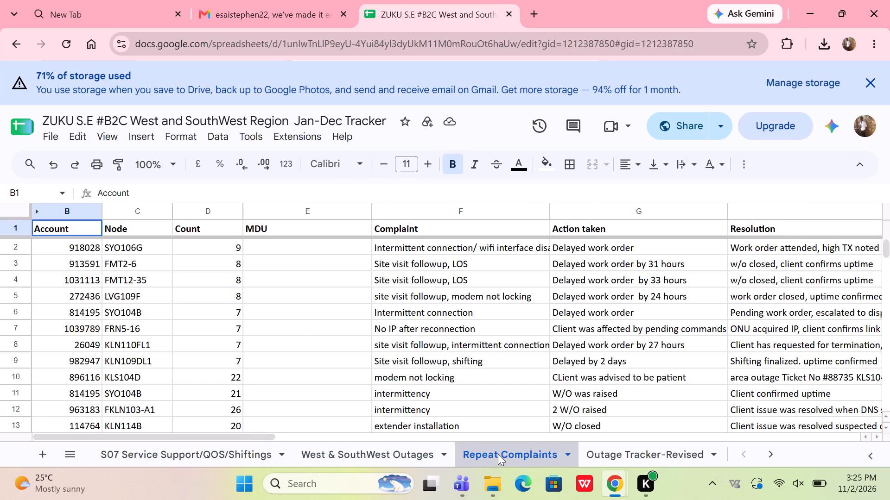
left_click(598, 452)
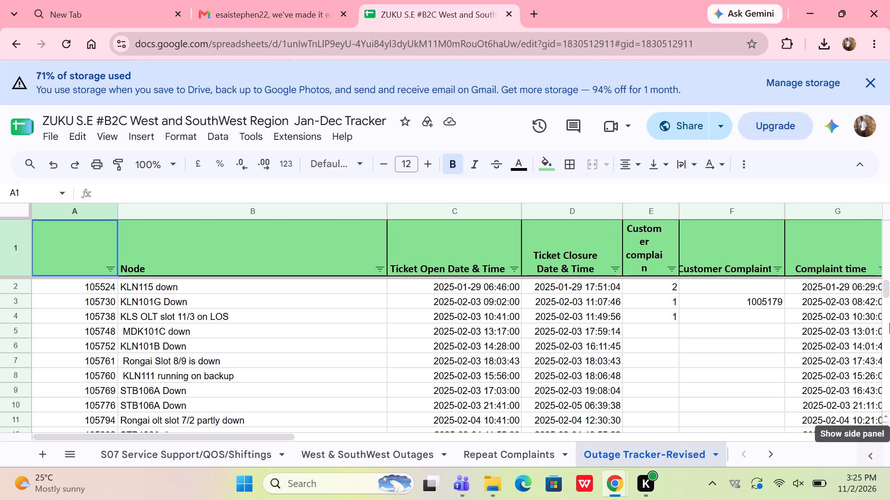
left_click_drag(888, 283, 889, 332)
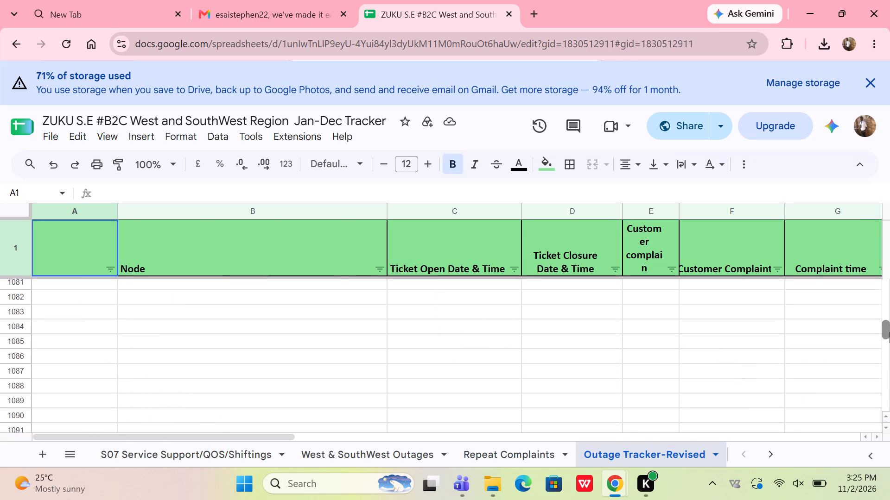
left_click_drag(889, 332, 889, 154)
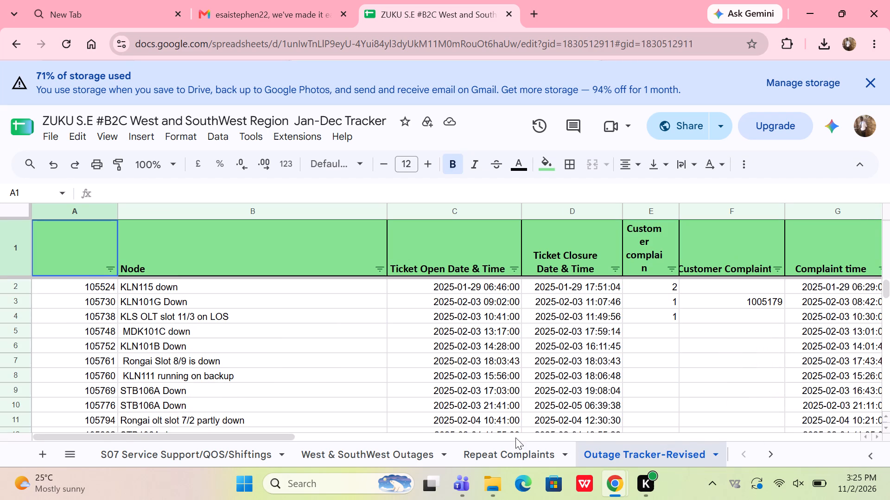
left_click(506, 453)
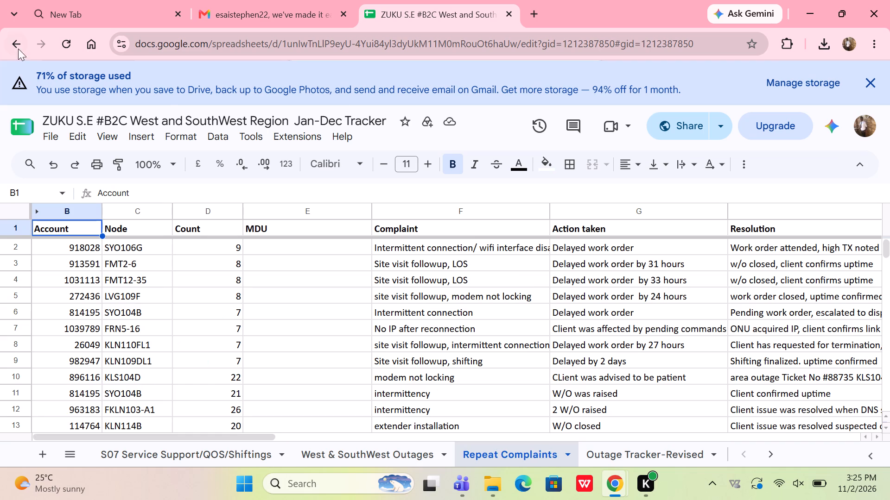
Go back through the visited sheets to the S07 Service Support/QOS/Shiftings sheet.
left_click(11, 39)
left_click(11, 39)
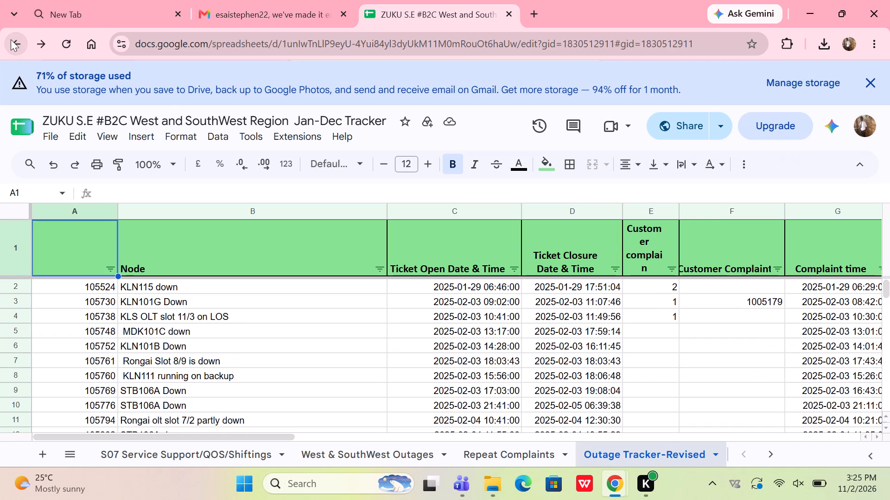
left_click(11, 39)
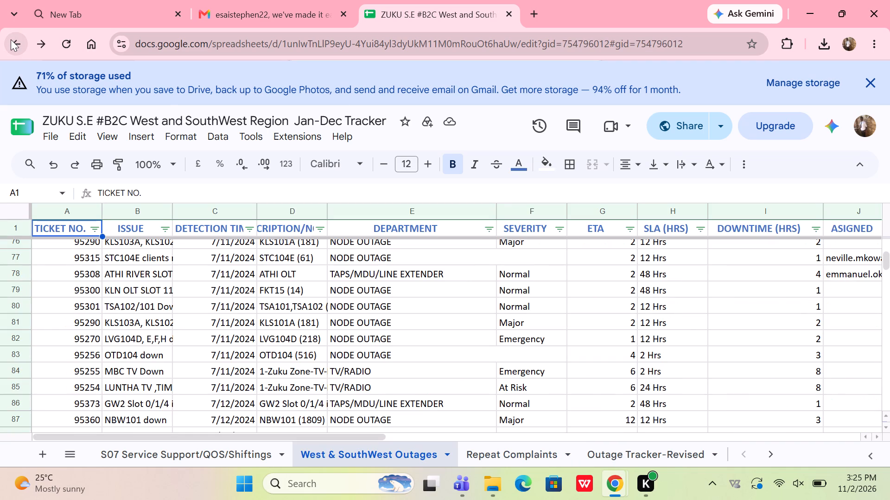
left_click(11, 39)
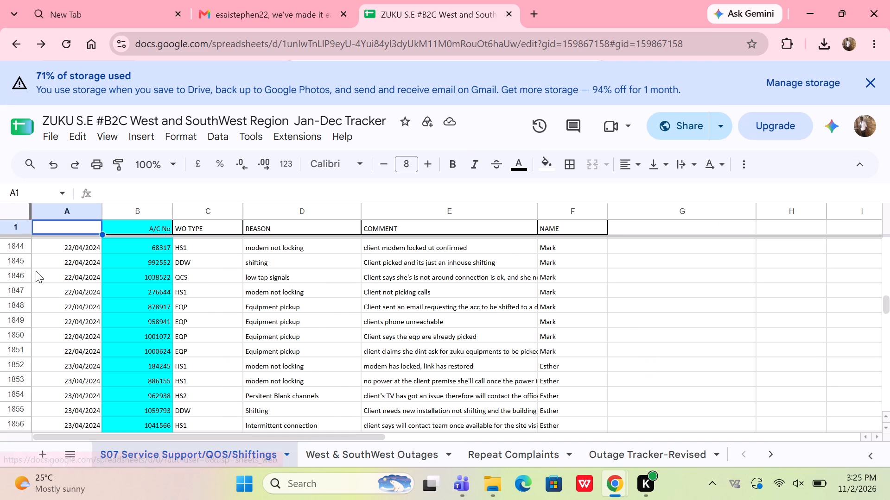
Look through the tracker's full list of sheets, choose Repeat Complaints from it and examine that sheet's rows.
left_click(65, 452)
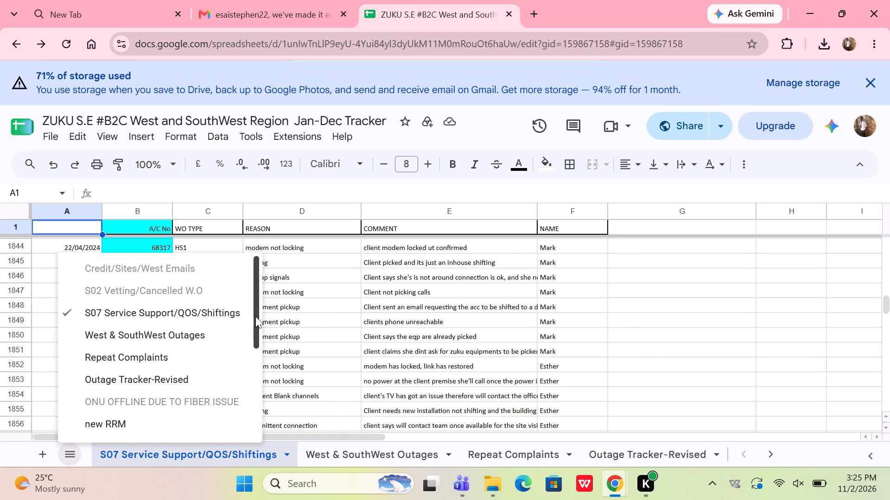
left_click_drag(255, 316, 255, 383)
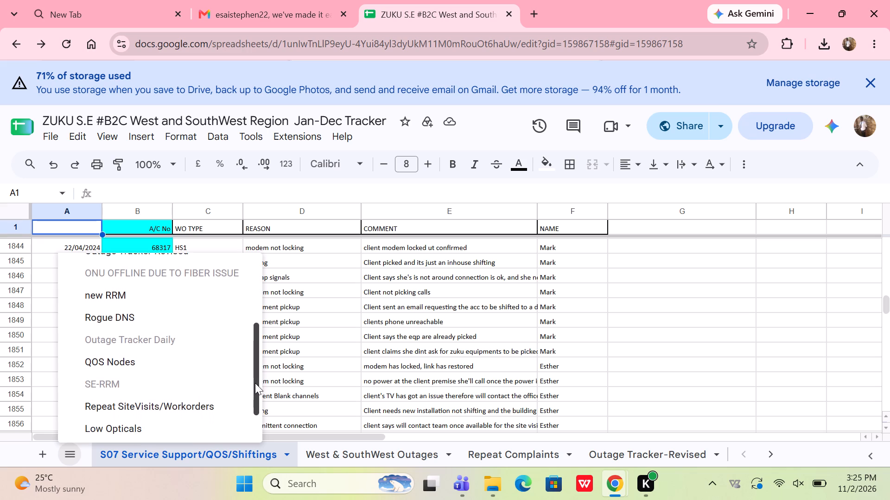
left_click_drag(255, 383, 250, 413)
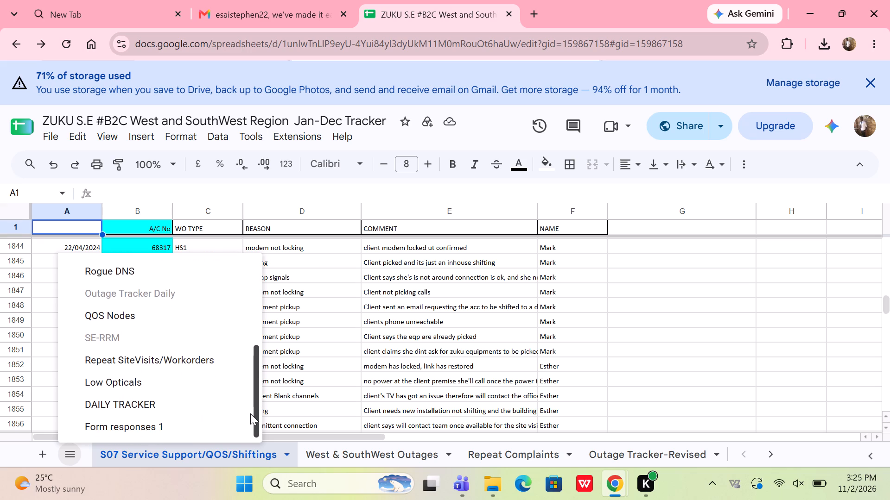
left_click_drag(250, 413, 250, 417)
left_click_drag(250, 417, 259, 318)
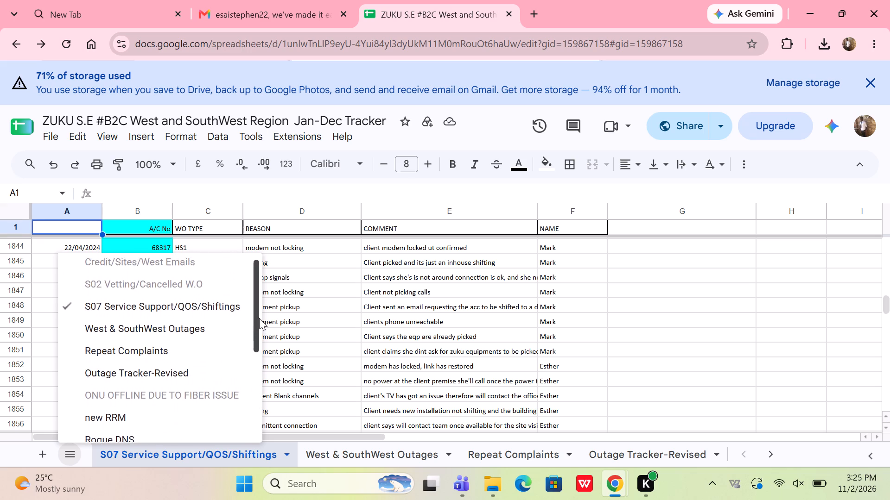
left_click_drag(259, 318, 261, 300)
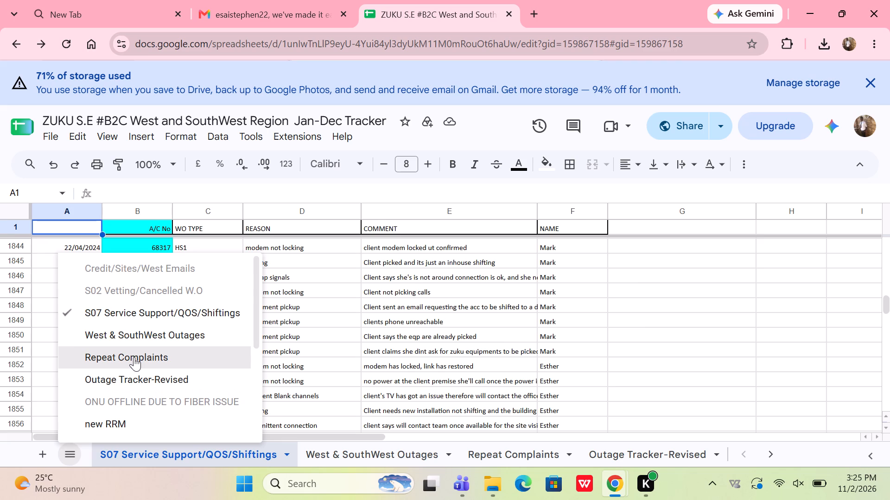
left_click(134, 357)
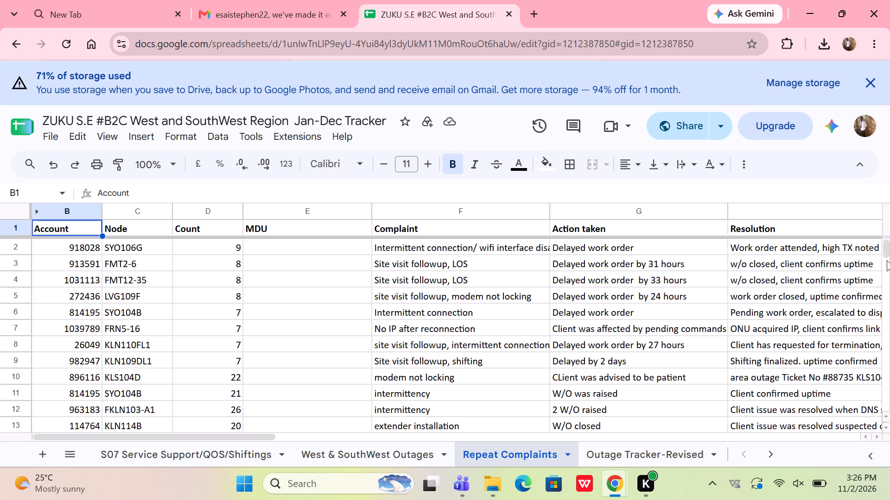
left_click_drag(884, 247, 886, 269)
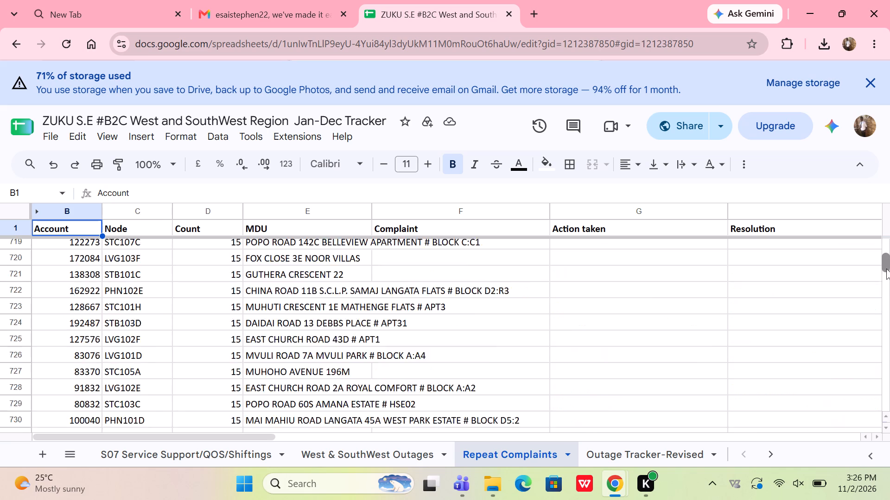
left_click_drag(886, 269, 888, 293)
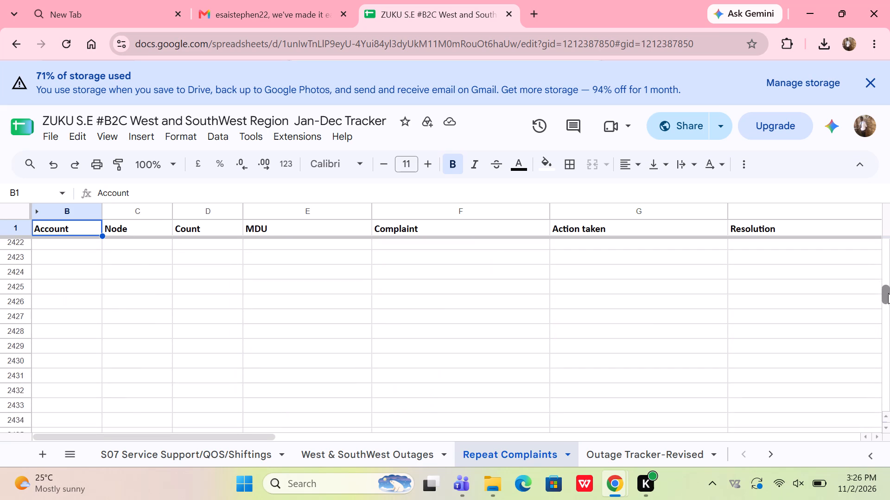
left_click_drag(888, 293, 888, 253)
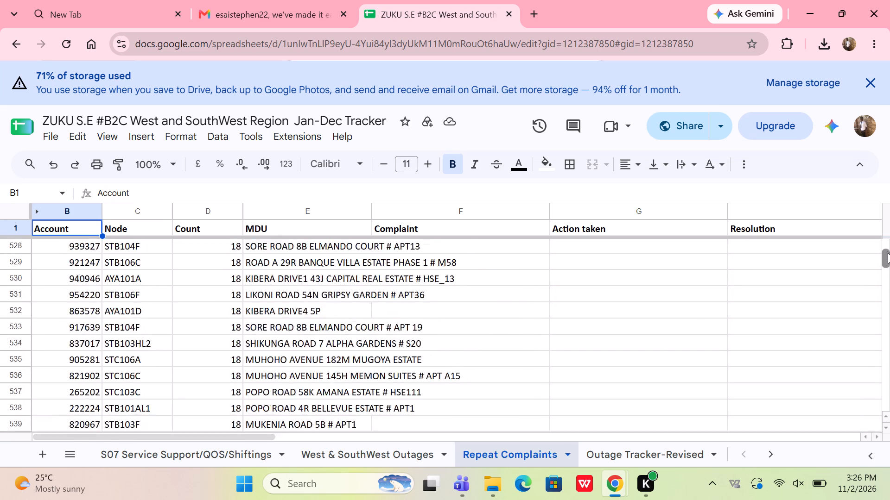
left_click_drag(888, 253, 889, 231)
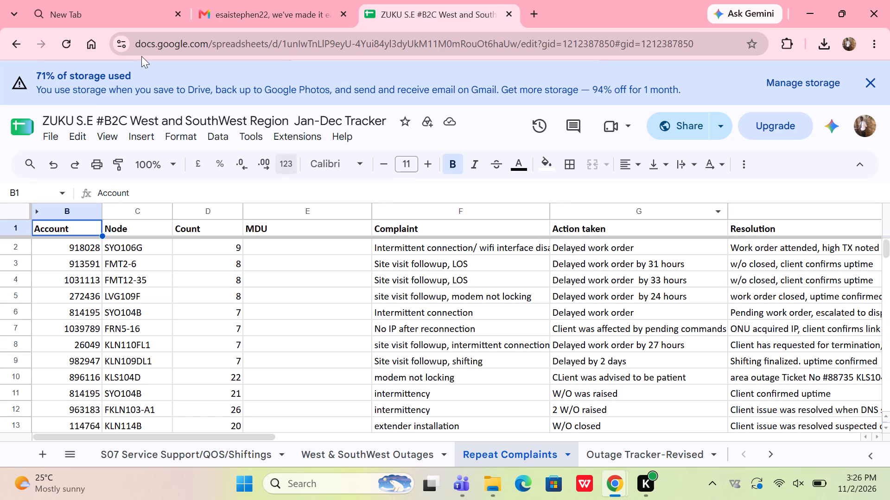
Leave the tracker and return to the start of the Google Sheets home page.
left_click(13, 44)
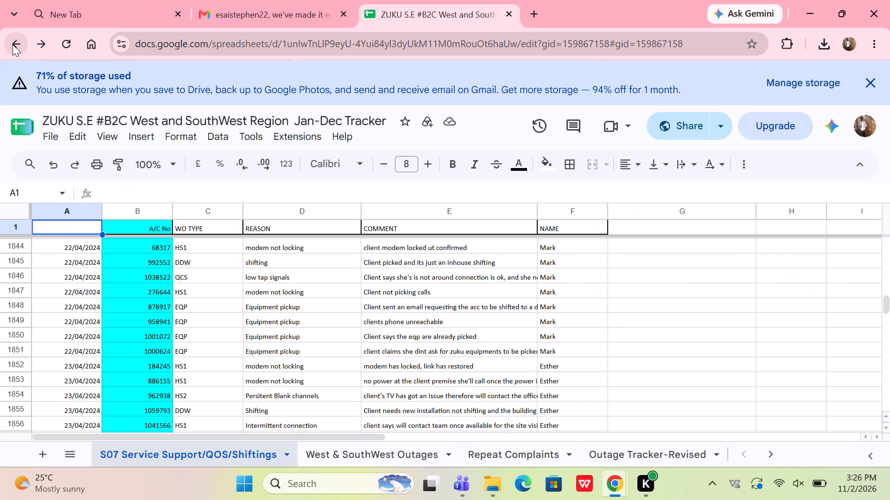
left_click(13, 44)
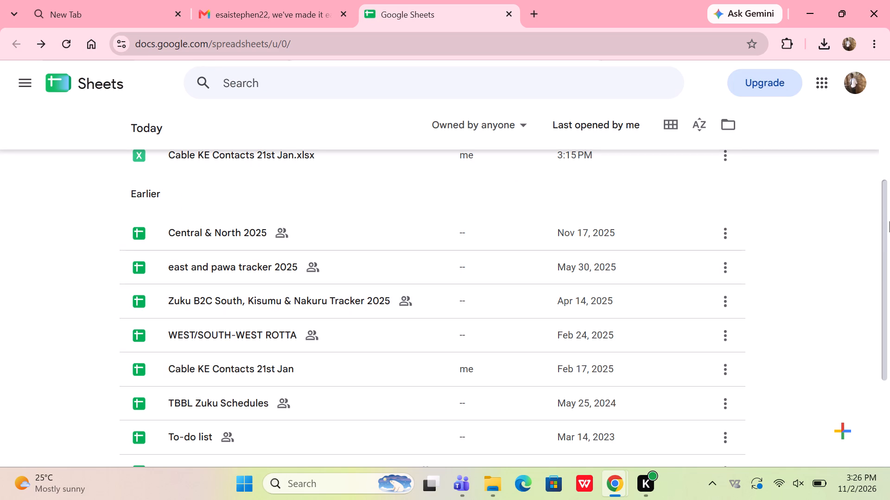
left_click_drag(886, 218, 889, 163)
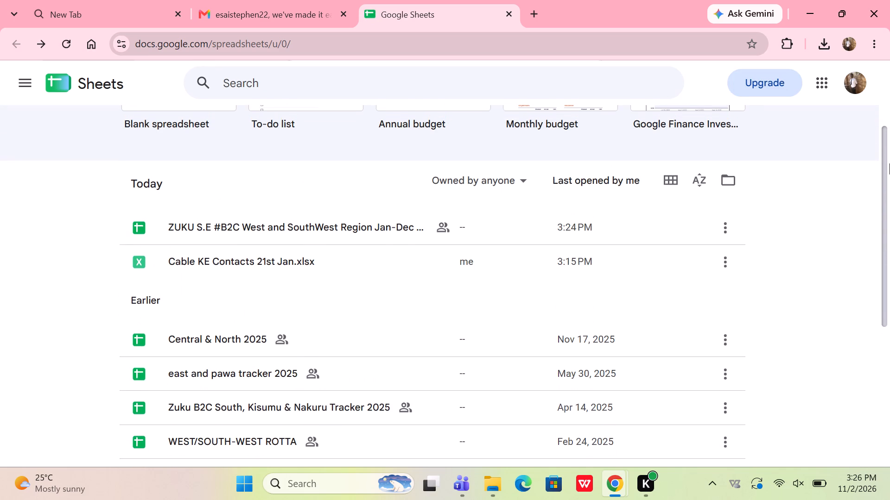
left_click_drag(889, 163, 889, 20)
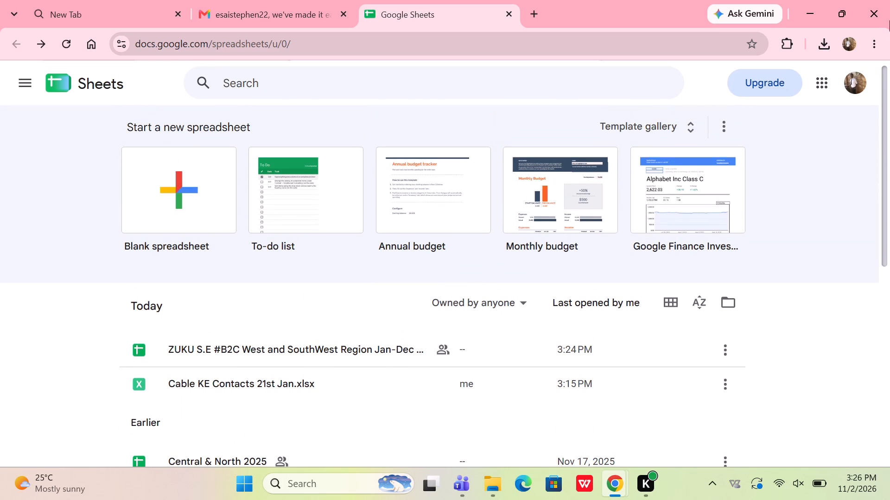
left_click_drag(889, 20, 889, 0)
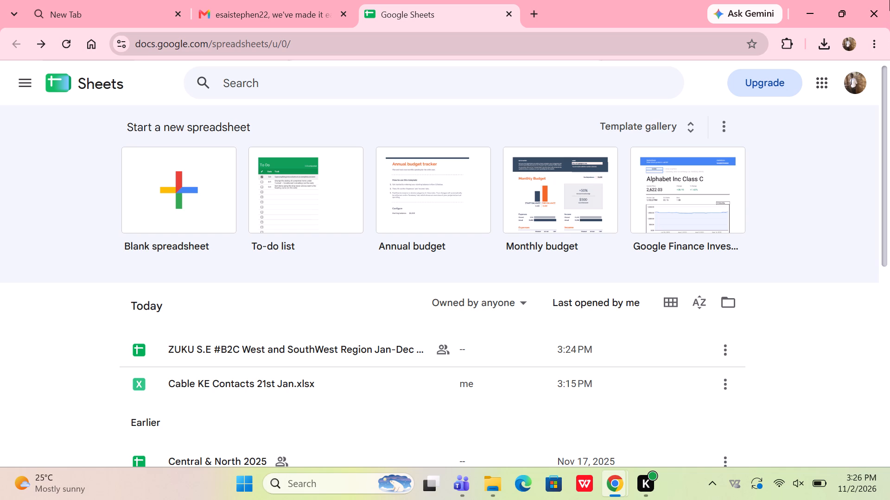
Reopen the ZUKU S.E #B2C West and SouthWest Region Jan-Dec Tracker for a brief look and return to the Google Sheets home page.
left_click_drag(889, 0, 889, 6)
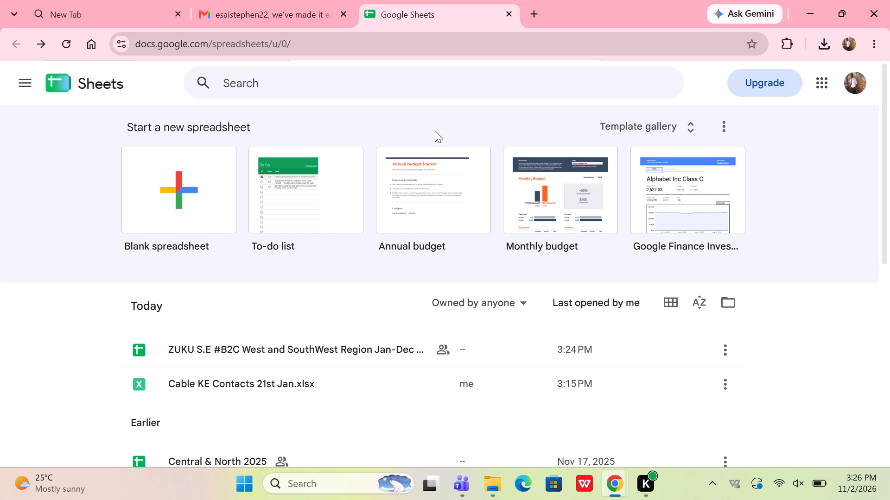
left_click(266, 346)
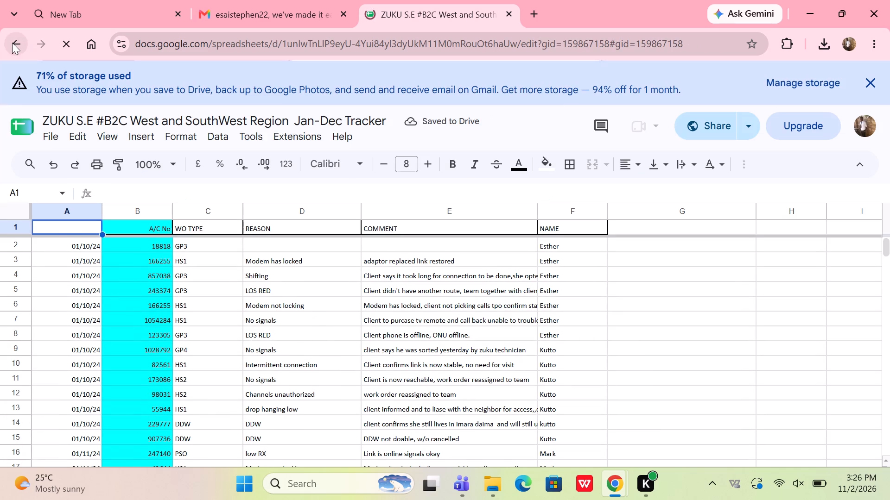
left_click(12, 43)
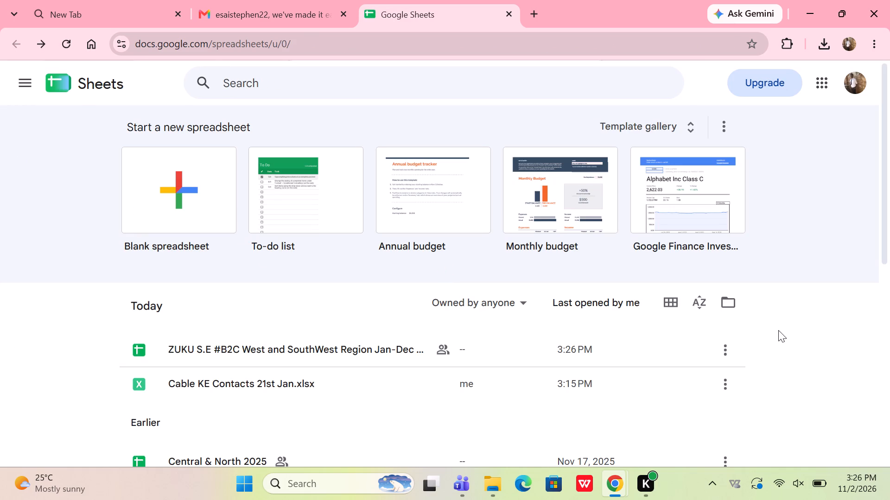
Open the Central & North 2025 spreadsheet and examine the Outage Tracker-Revised sheet from its first tickets down to the empty rows below the data.
left_click_drag(887, 196, 886, 226)
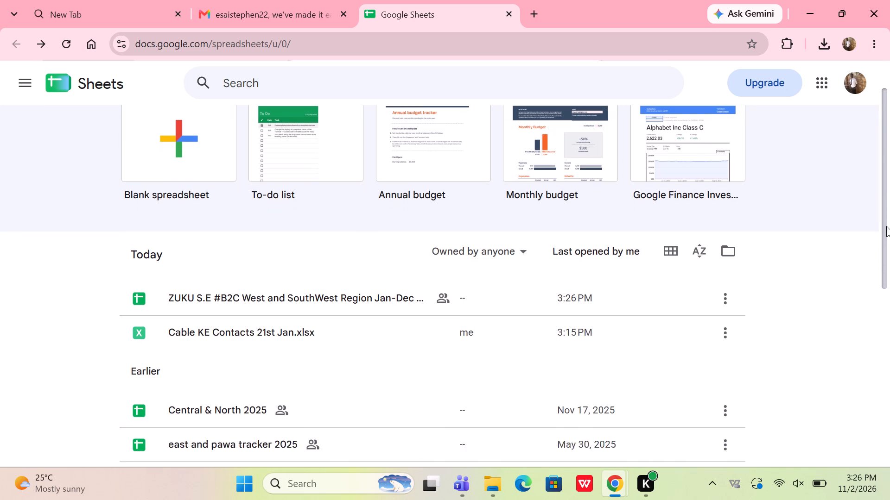
left_click_drag(886, 226, 872, 300)
left_click(232, 256)
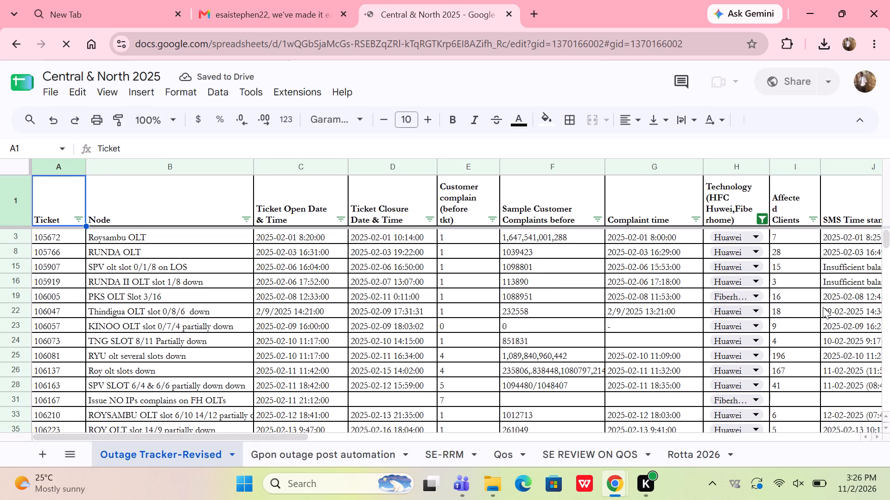
left_click_drag(885, 232, 886, 237)
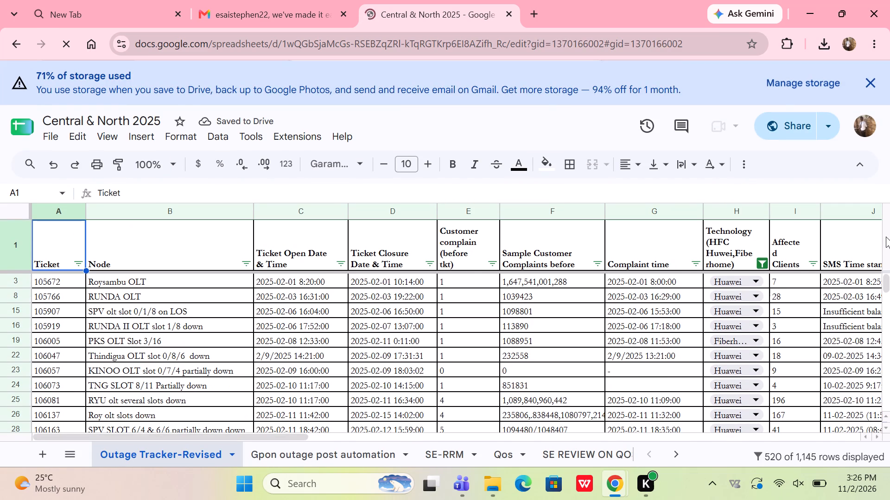
left_click_drag(886, 237, 889, 244)
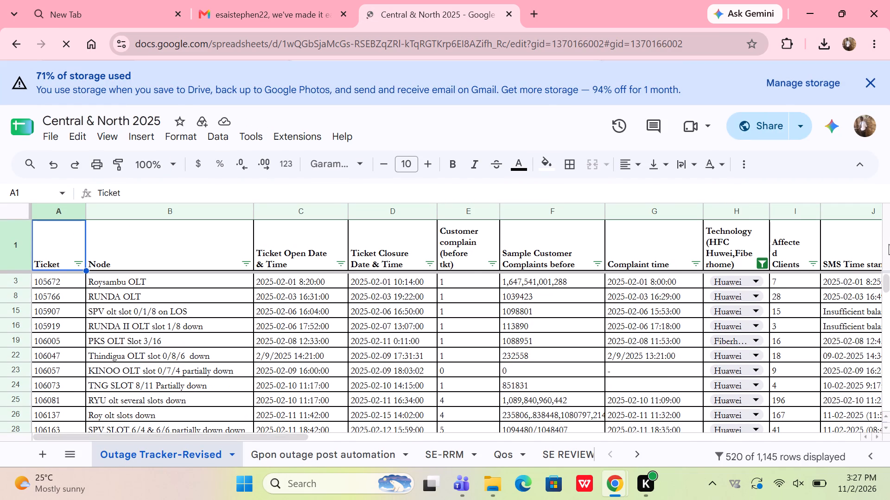
left_click_drag(889, 244, 889, 249)
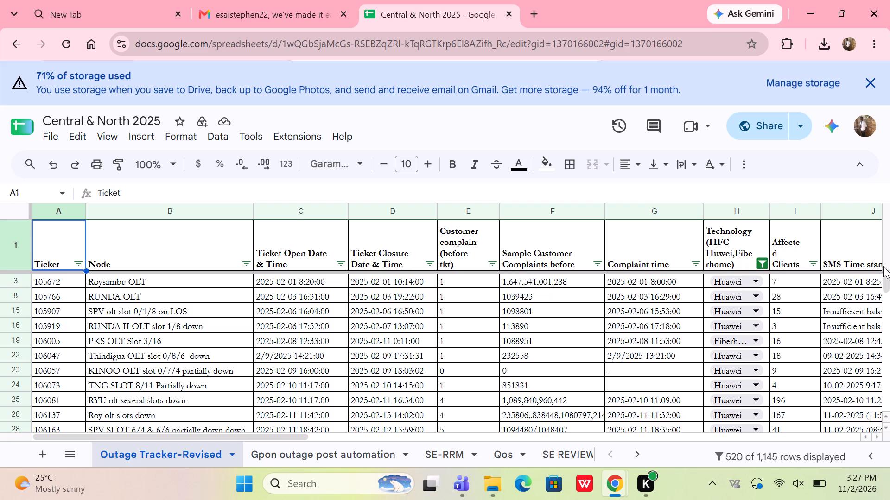
left_click_drag(885, 279, 889, 298)
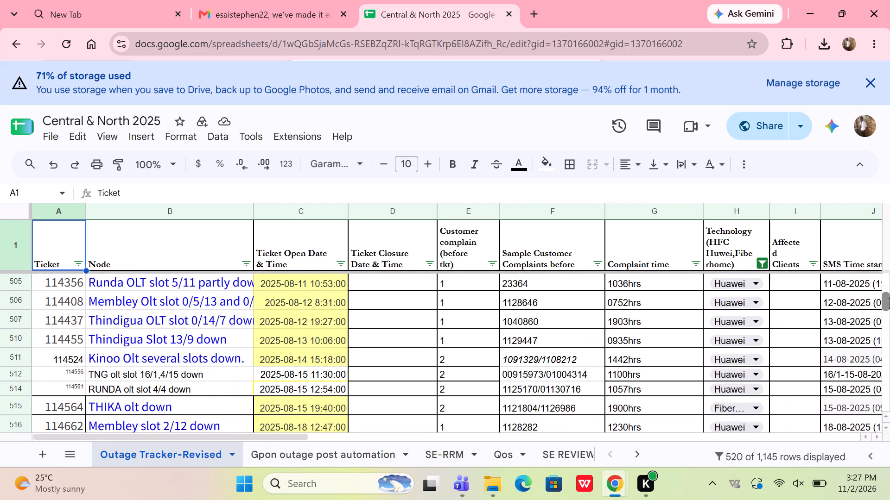
left_click_drag(889, 298, 889, 306)
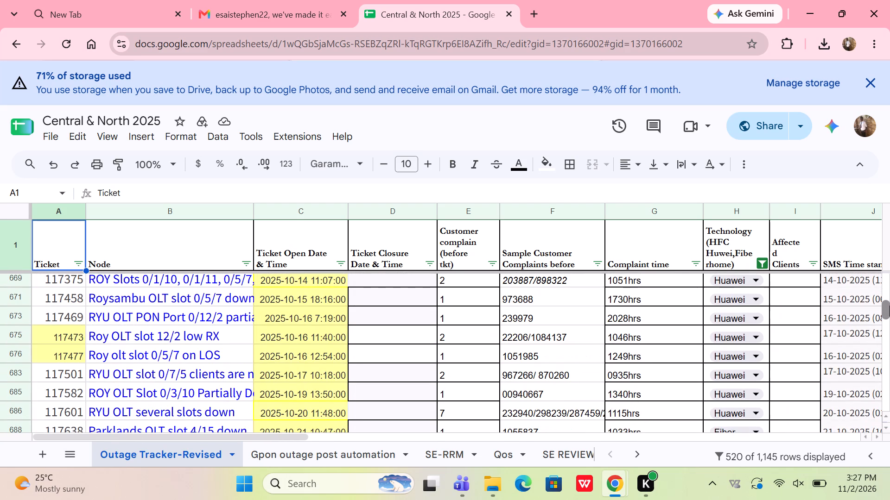
left_click_drag(889, 306, 889, 314)
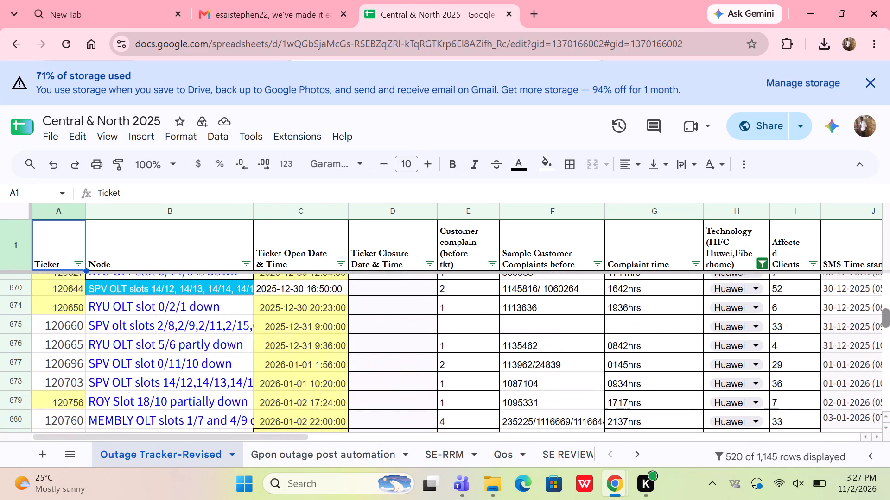
left_click_drag(889, 314, 889, 325)
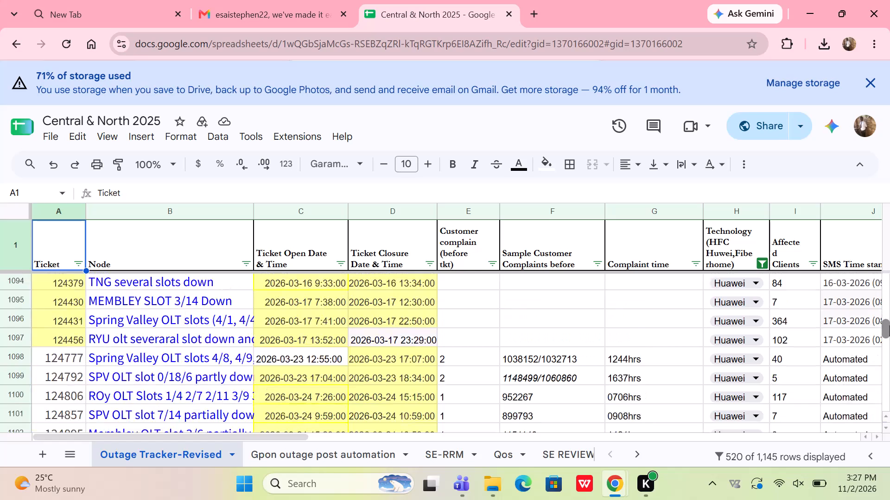
left_click_drag(889, 325, 889, 342)
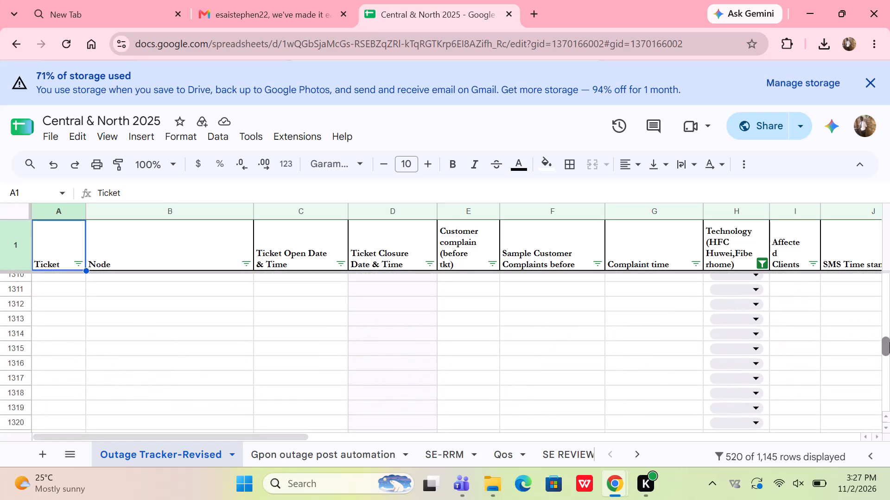
left_click_drag(889, 342, 882, 385)
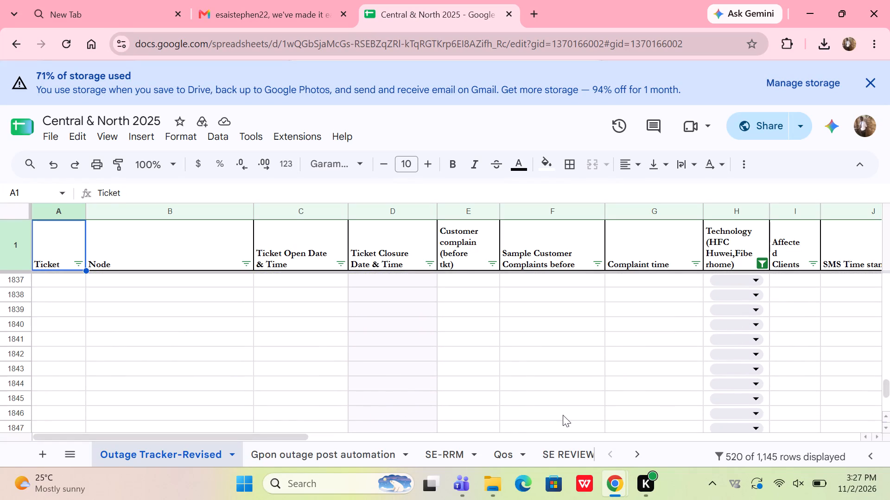
Examine the SE-RRM, Qos and SE REVIEW ON QOS sheets of the Central & North 2025 spreadsheet.
left_click(457, 452)
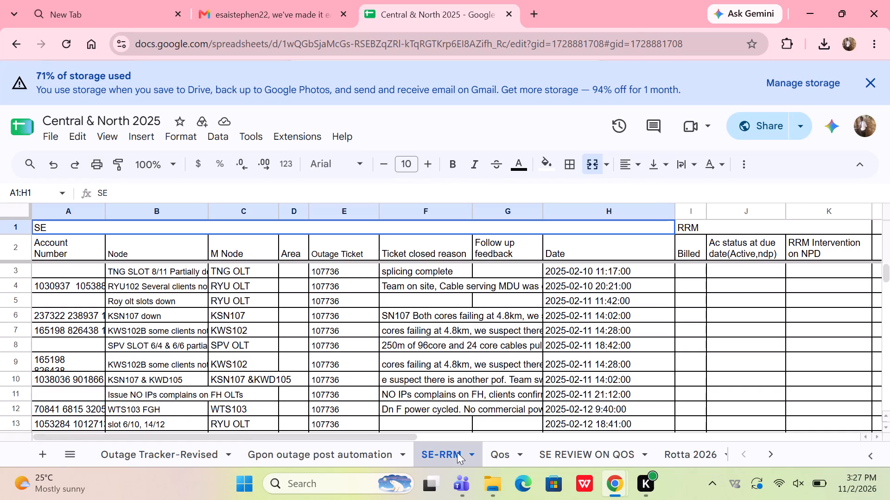
left_click(506, 450)
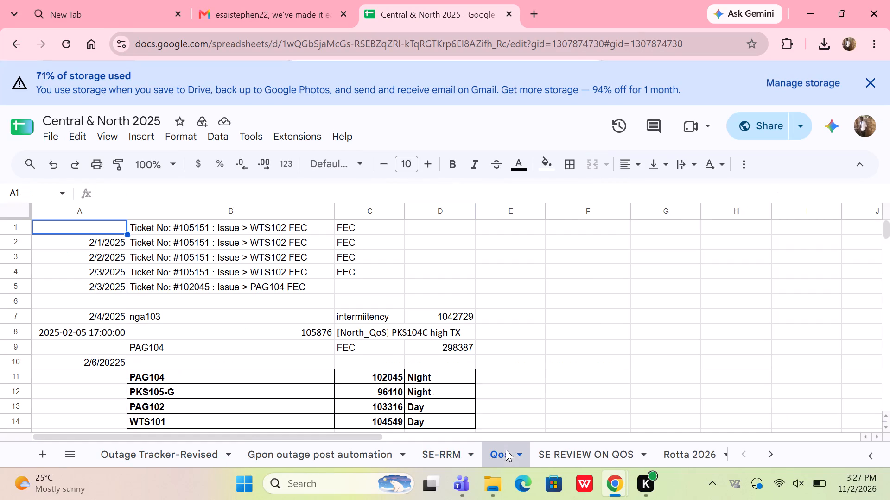
left_click(553, 452)
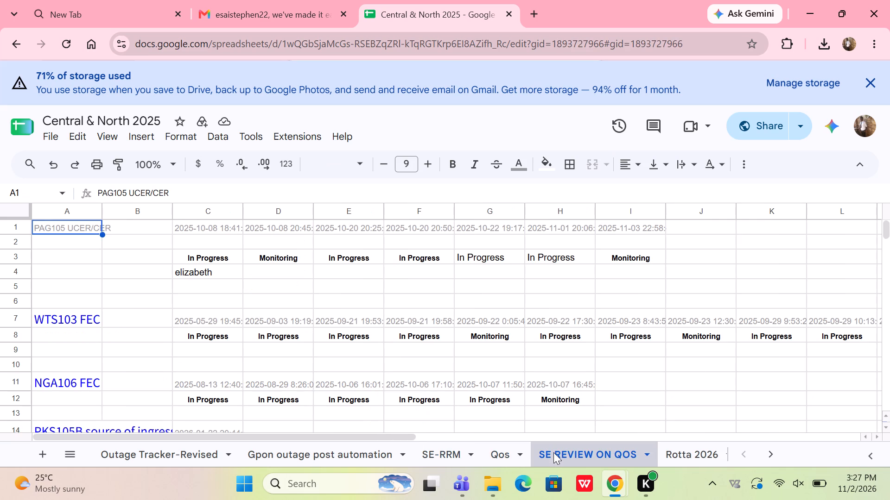
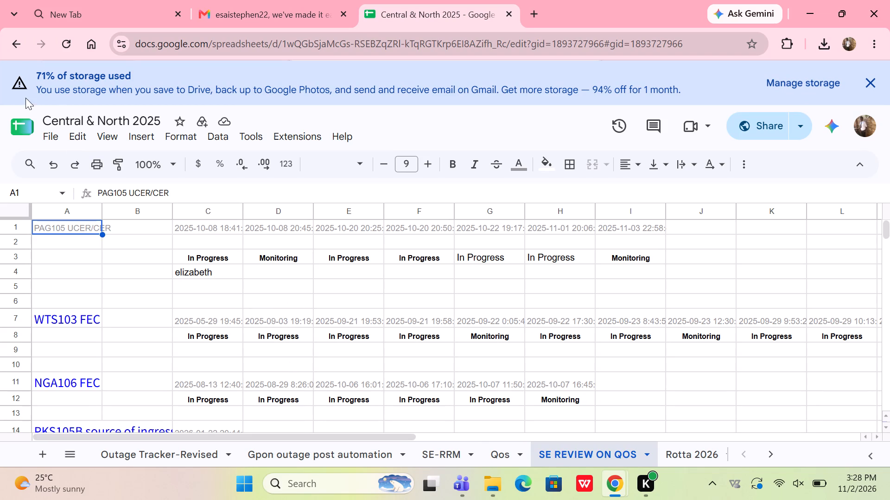
Go back from the SE REVIEW ON QOS sheet to the previously viewed Qos sheet.
left_click(12, 49)
left_click(12, 49)
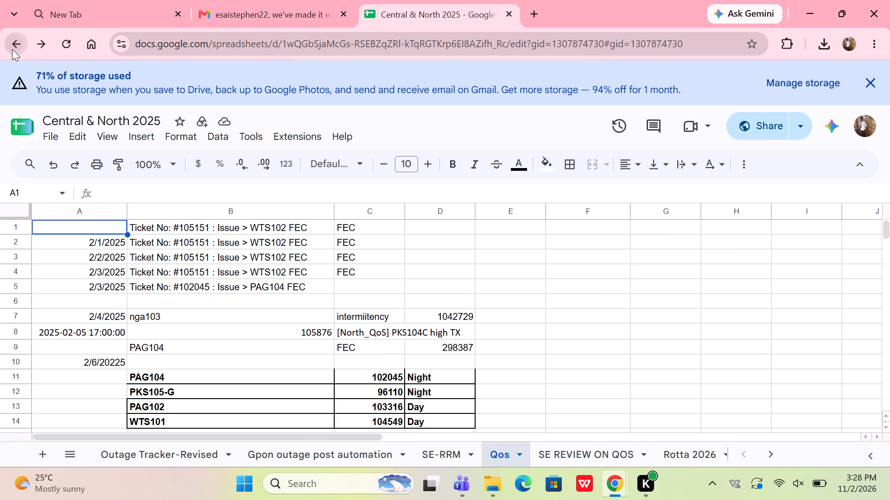
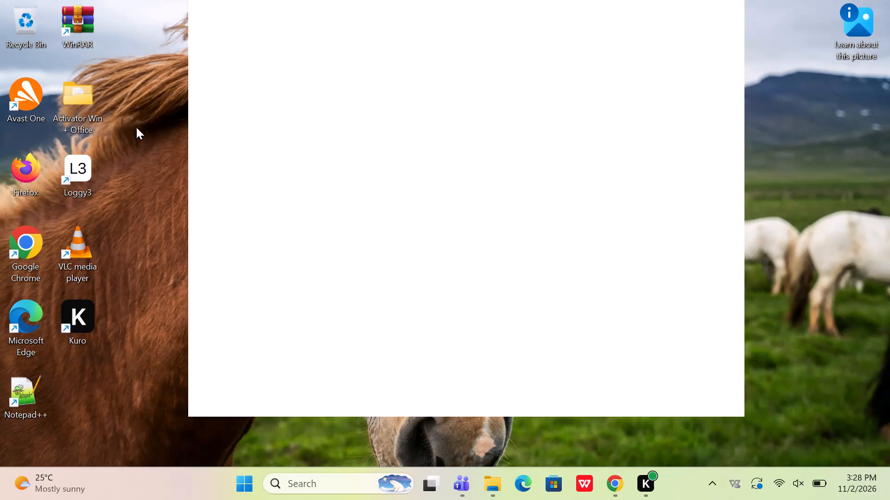
Open the KE CONTACTS 2ND NOV workbook from the Documents folder in WPS Office.
left_click(118, 173)
key("super+e")
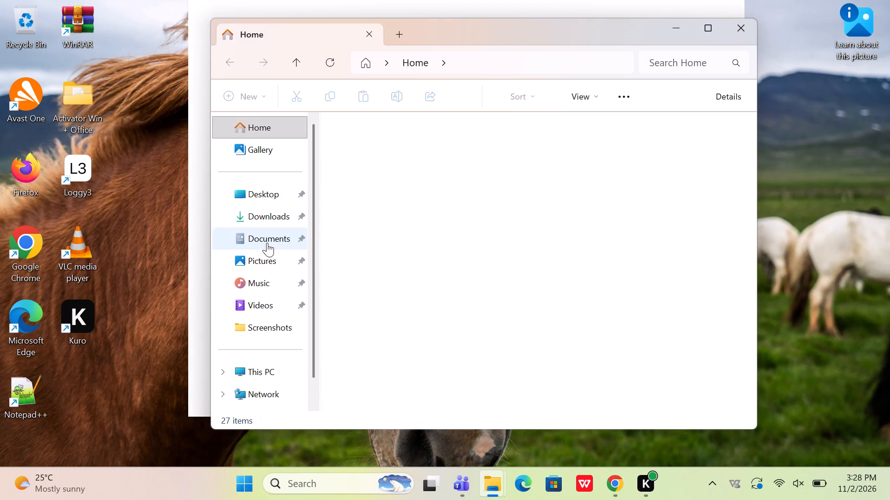
left_click(267, 243)
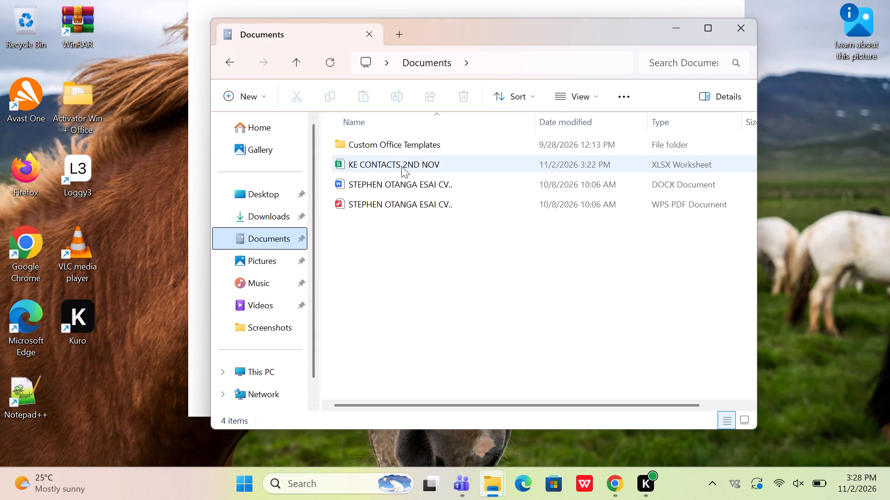
double_click(401, 166)
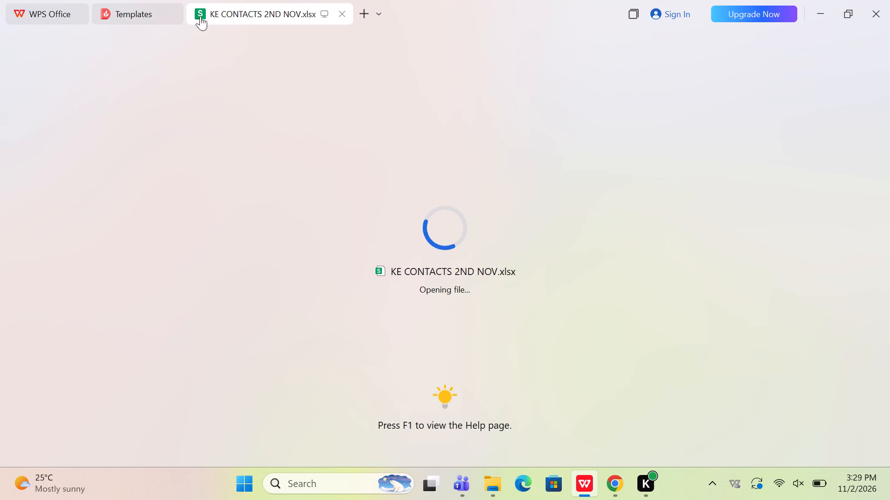
Close the Templates page and dismiss the WPS sign-in prompt without signing in.
left_click(174, 13)
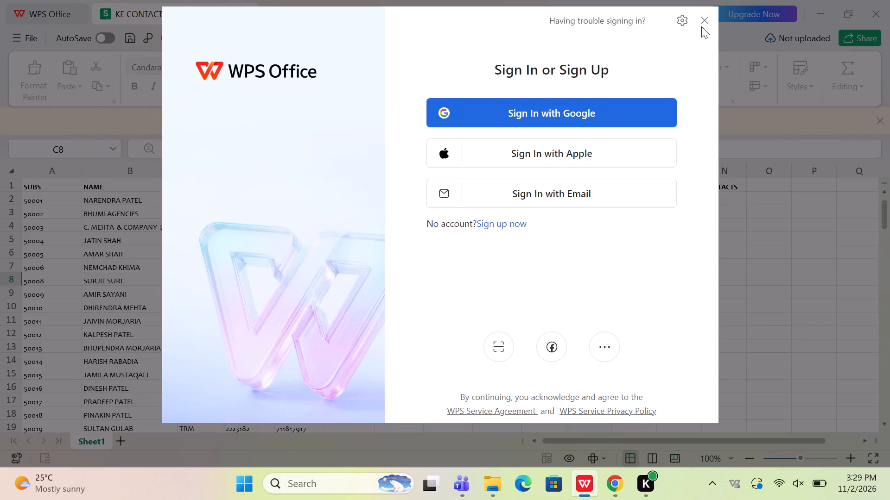
left_click(702, 21)
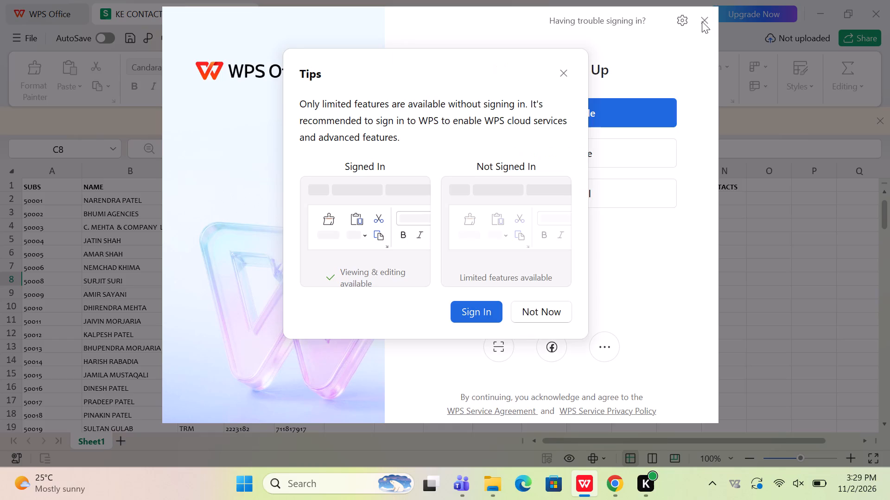
left_click(528, 316)
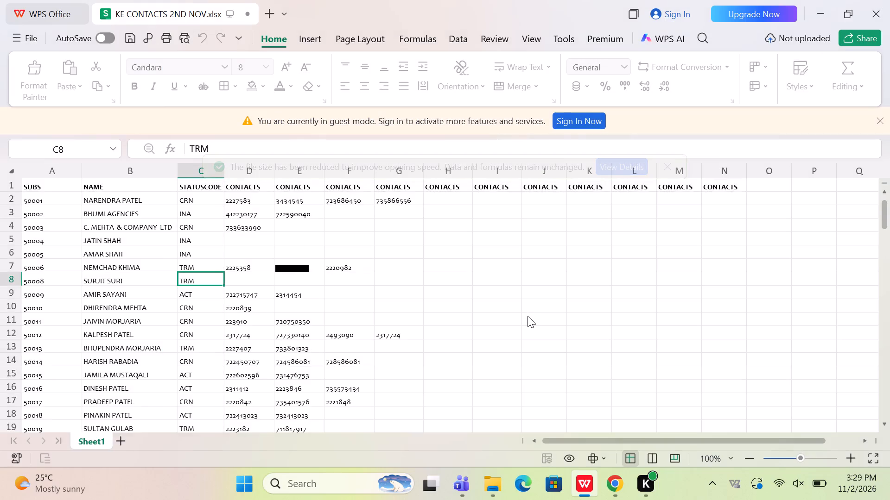
Select all cells of Sheet1 in the contacts workbook and bring up the insertion commands.
left_click(285, 291)
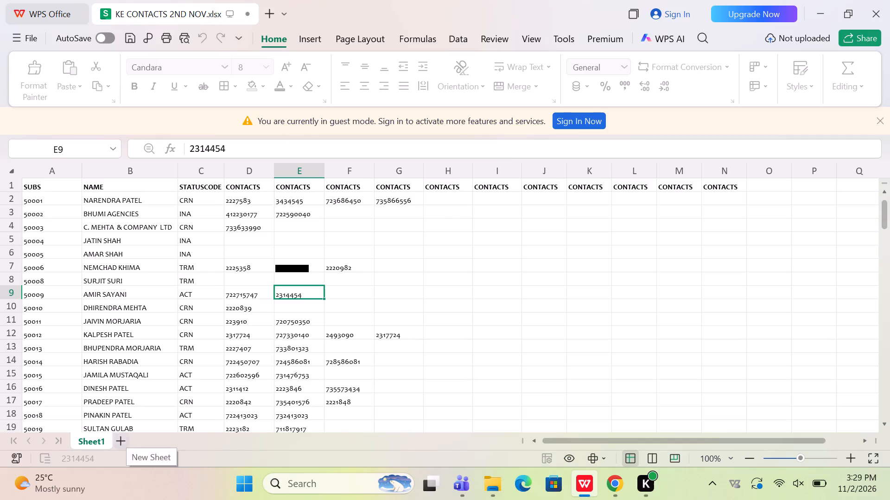
left_click(10, 169)
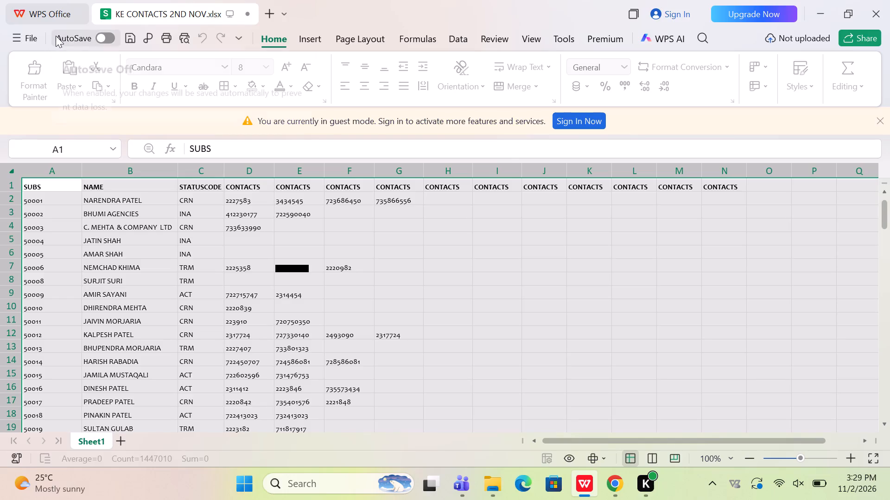
left_click(299, 38)
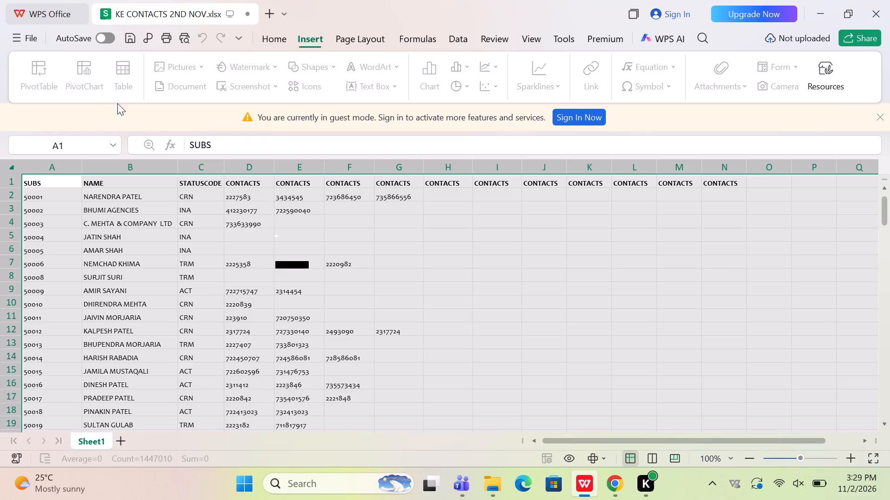
Start signing in to WPS Office with a Google account to activate the editing features.
left_click(572, 121)
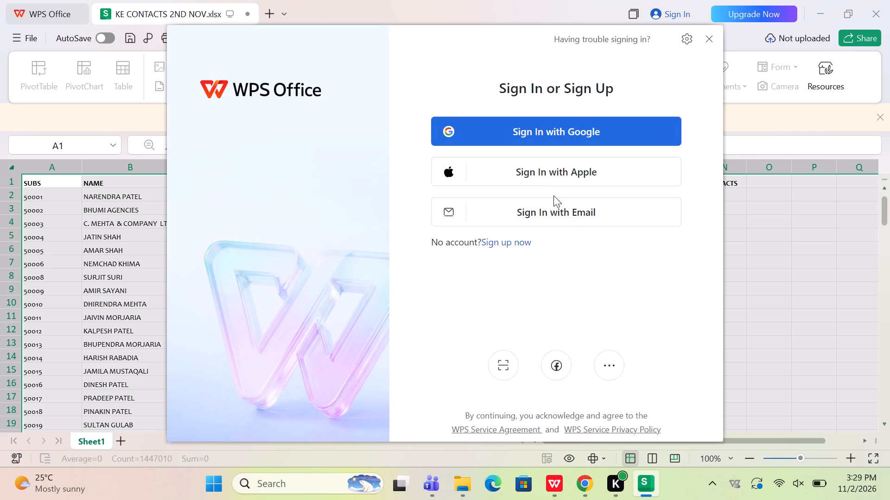
left_click(558, 130)
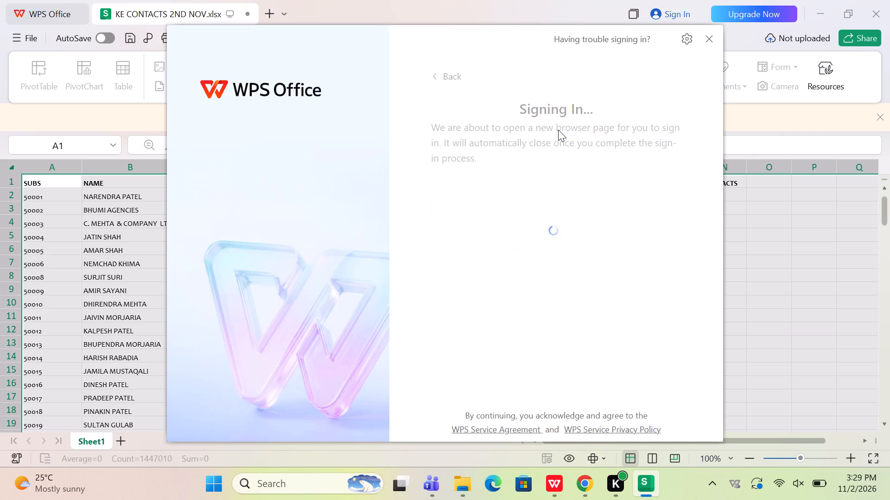
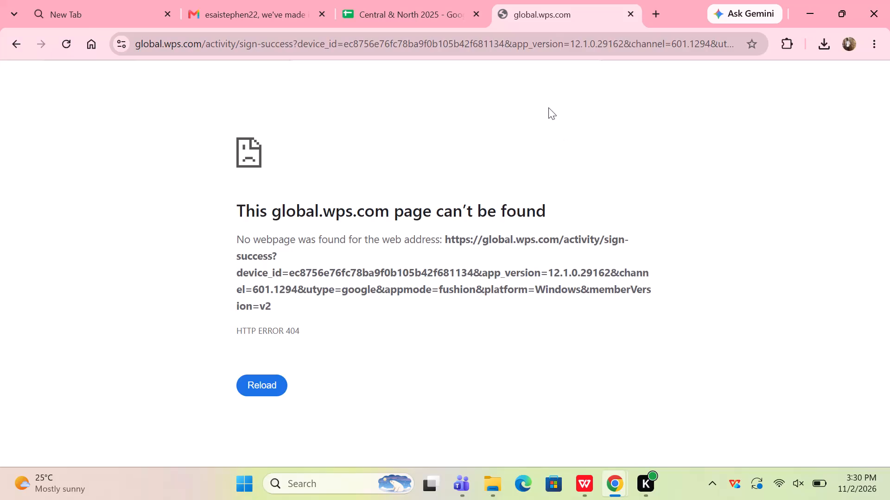
Close the global.wps.com sign-in page in the browser.
left_click(629, 13)
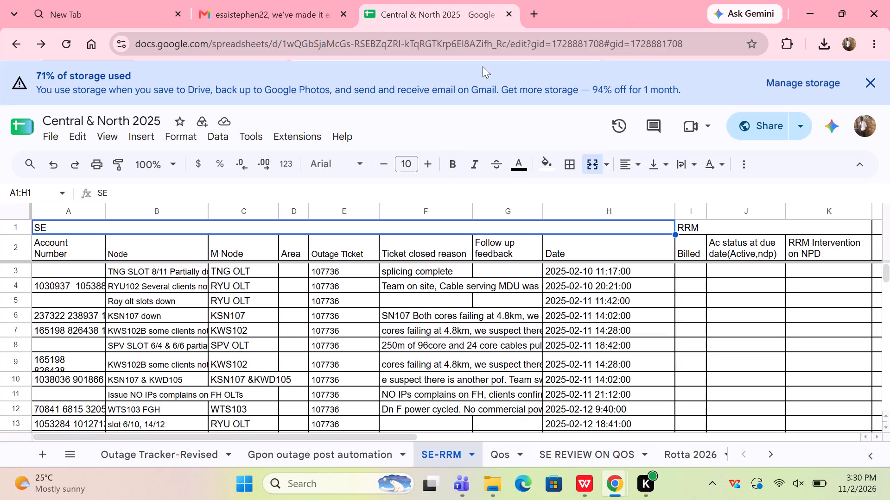
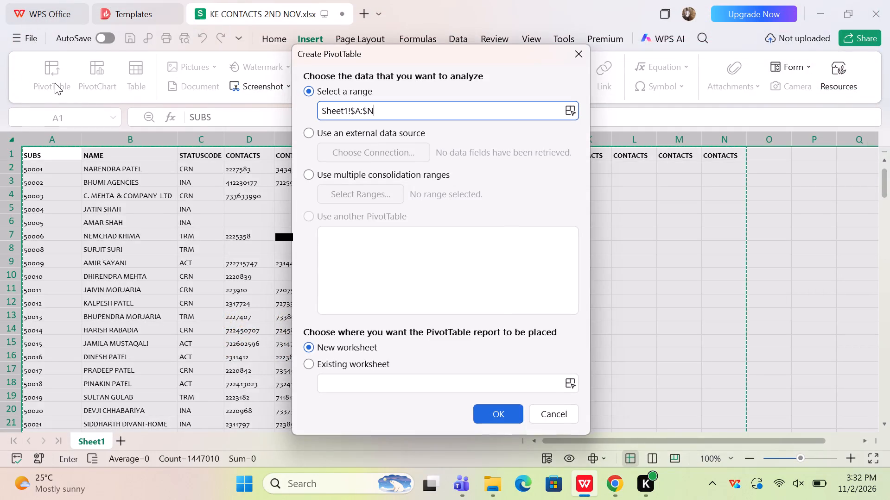
Create a pivot table from Sheet1 columns A to N on a new worksheet.
left_click(502, 416)
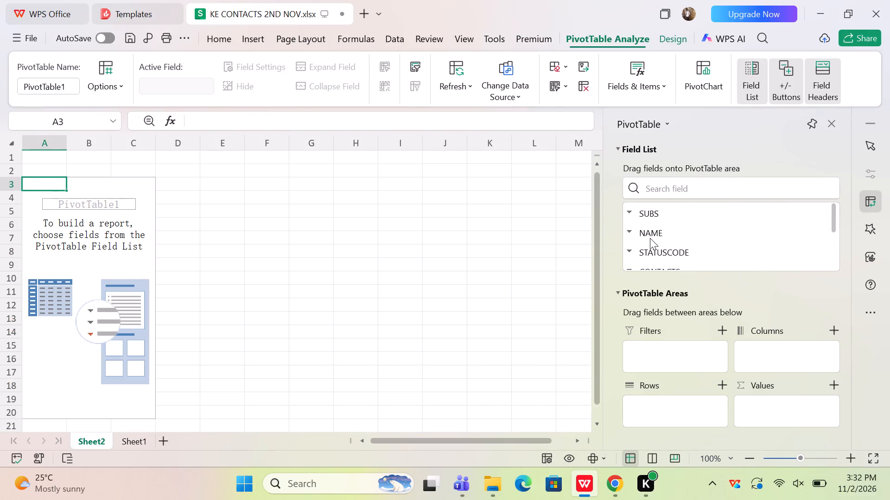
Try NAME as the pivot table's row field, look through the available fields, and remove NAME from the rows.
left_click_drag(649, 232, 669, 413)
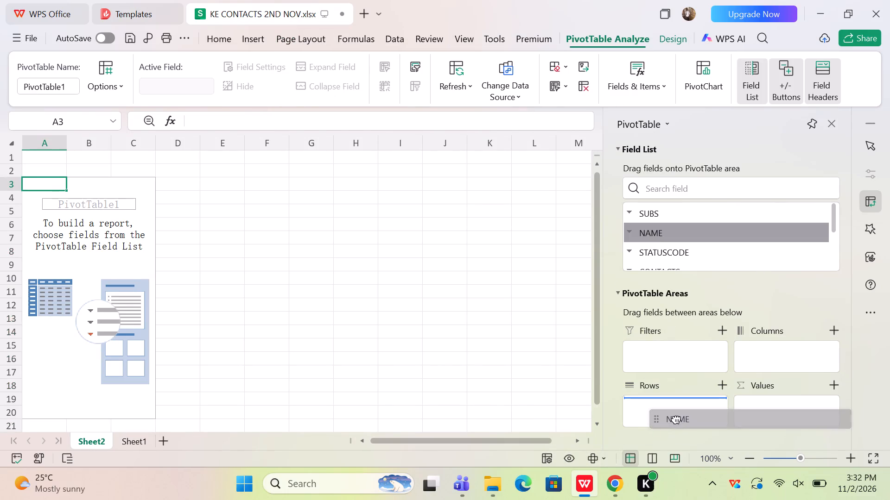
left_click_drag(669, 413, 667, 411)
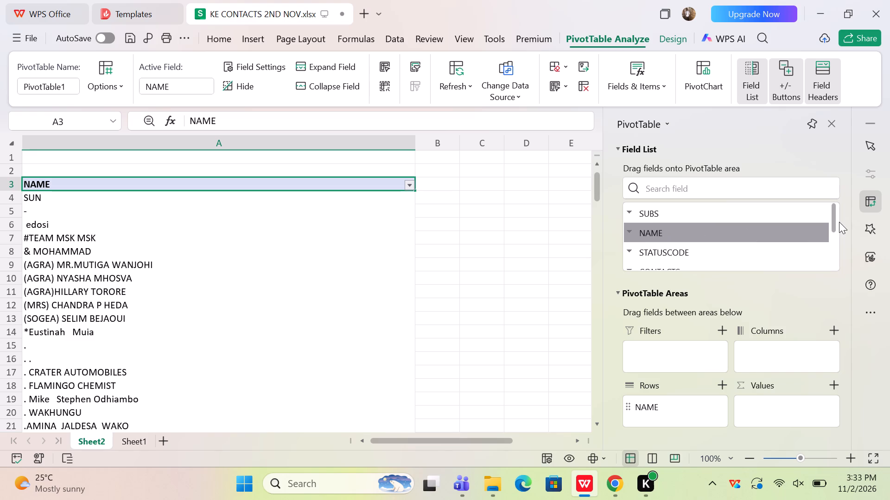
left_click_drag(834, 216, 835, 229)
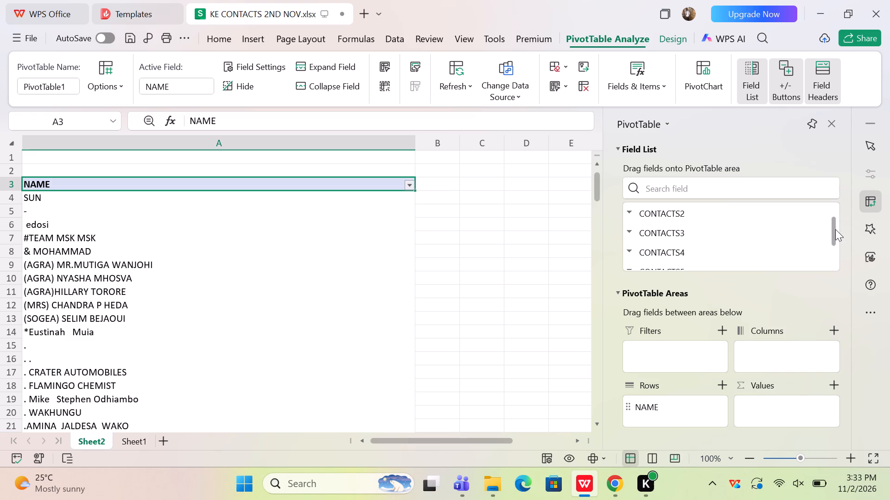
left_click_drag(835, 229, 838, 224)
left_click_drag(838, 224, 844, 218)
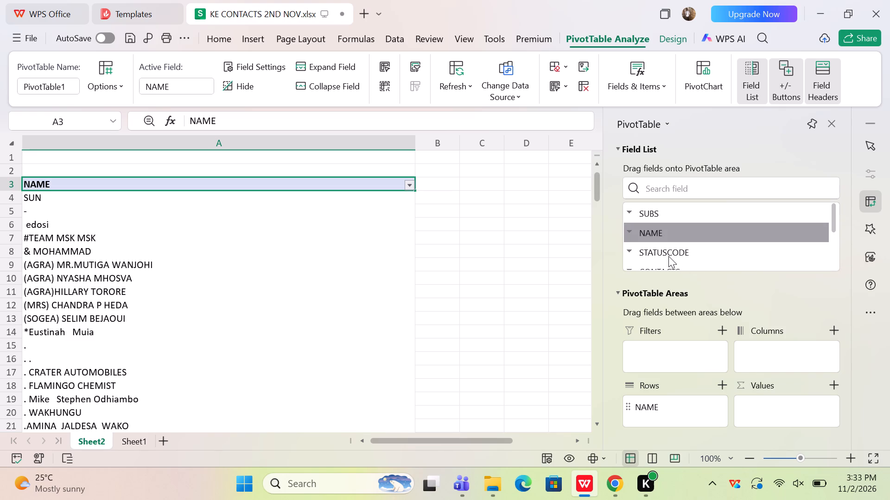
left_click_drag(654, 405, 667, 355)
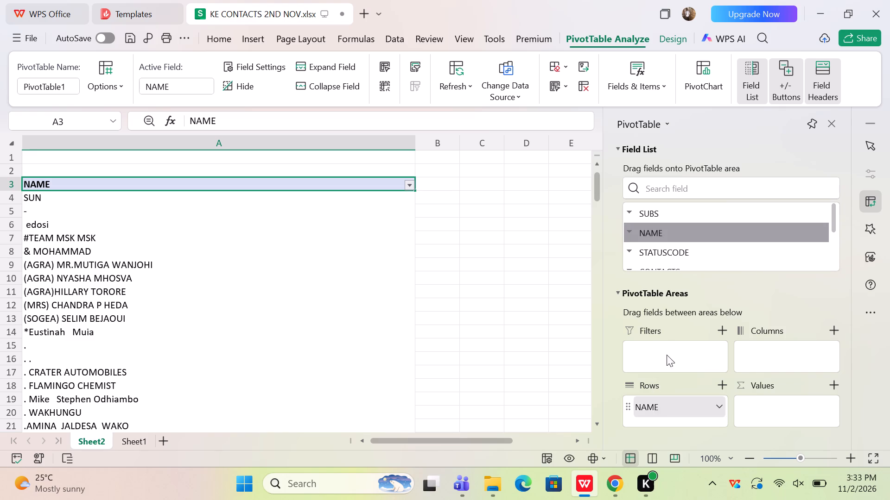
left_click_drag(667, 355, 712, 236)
Build the pivot table with STATUSCODE as the row field and the count of STATUSCODE as the values.
left_click_drag(667, 250, 660, 389)
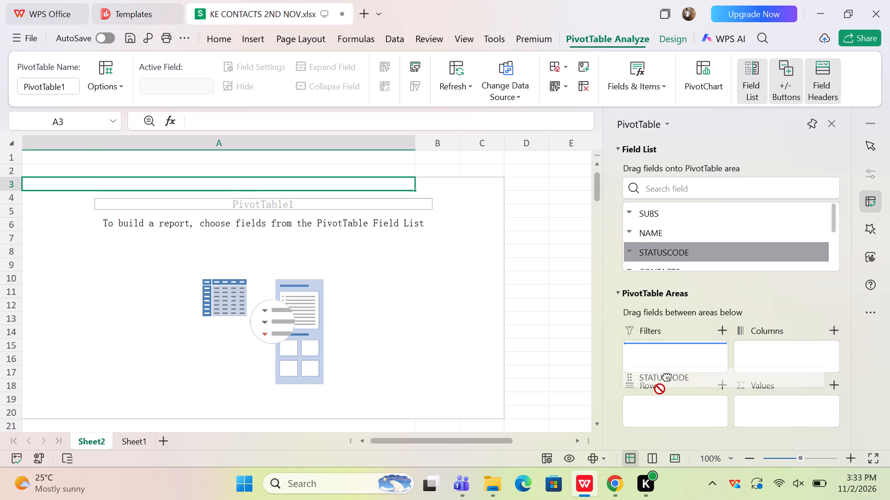
left_click_drag(660, 389, 665, 412)
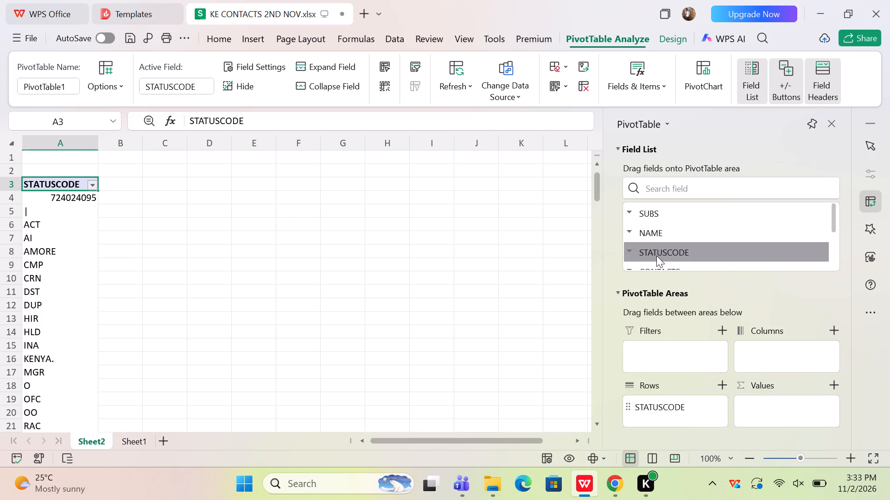
left_click_drag(656, 255, 773, 414)
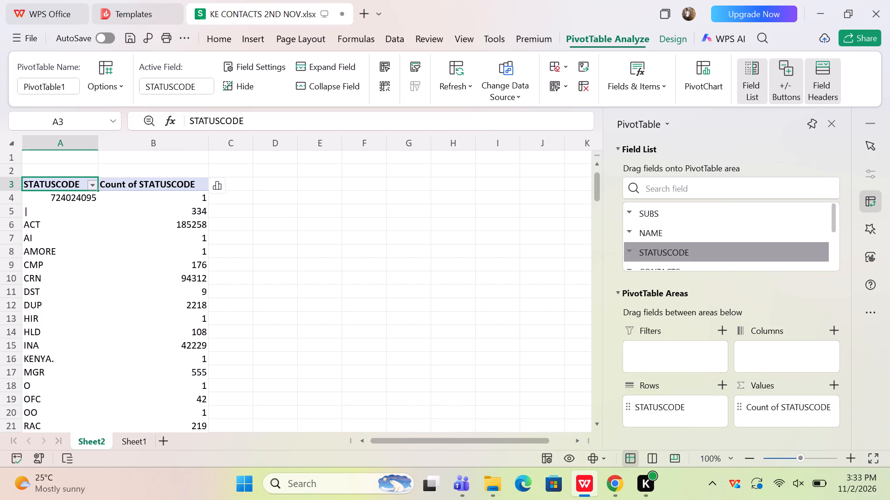
Sort the pivot table by Count of STATUSCODE from largest to smallest.
left_click(190, 197)
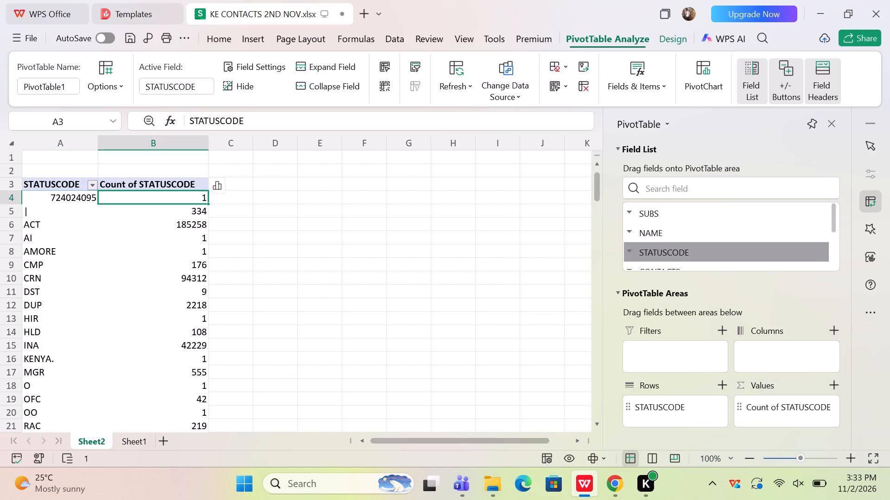
right_click(190, 197)
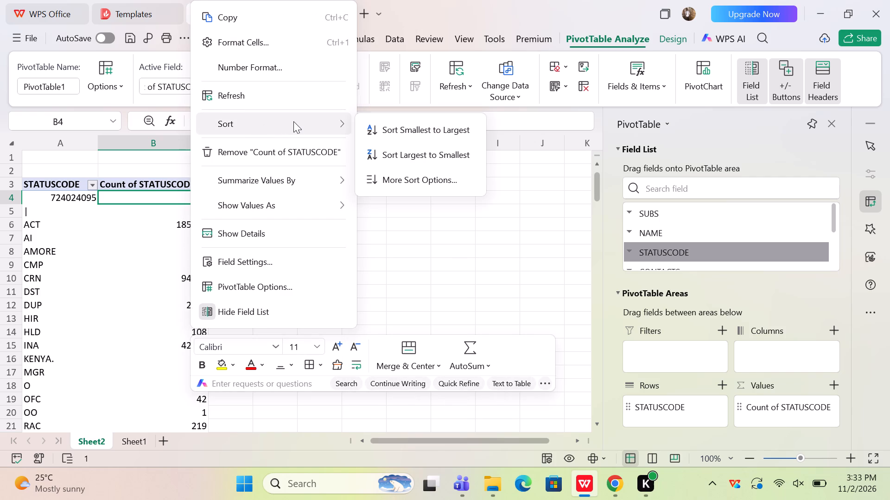
left_click(399, 150)
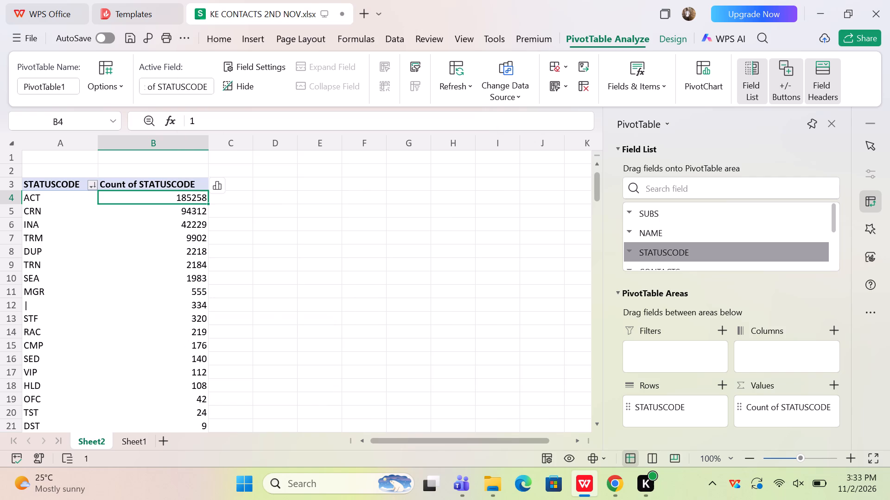
left_click(285, 282)
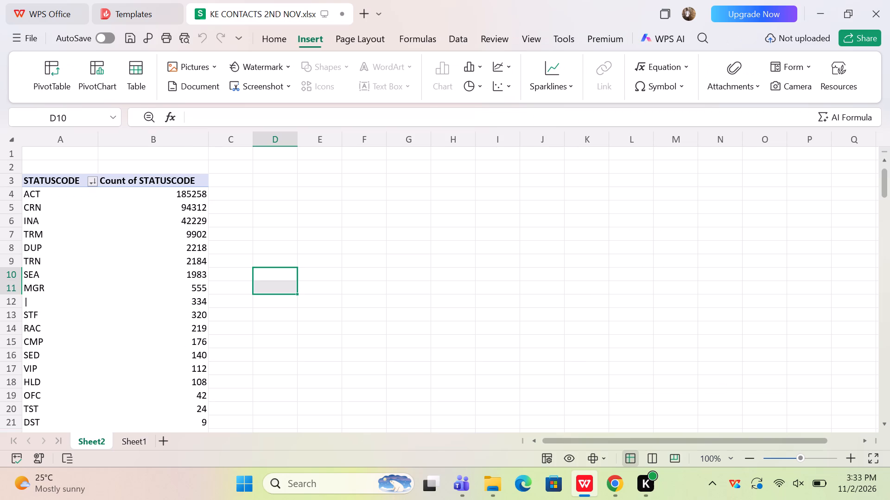
Replace every "|" character in Sheet1 with nothing.
left_click(127, 441)
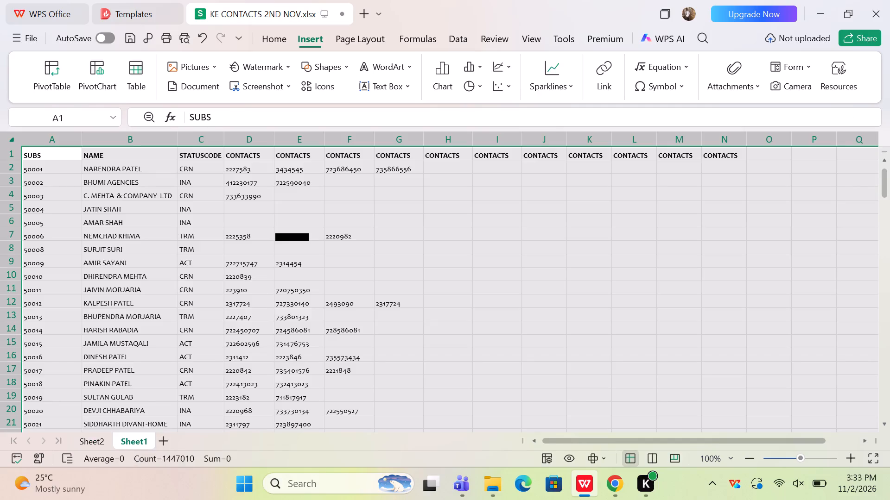
key("ctrl+f")
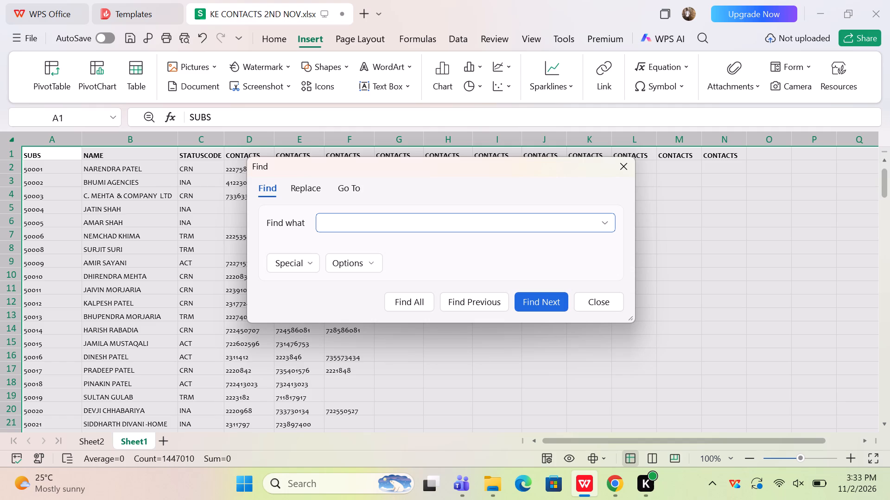
key("shift+bar")
left_click(315, 188)
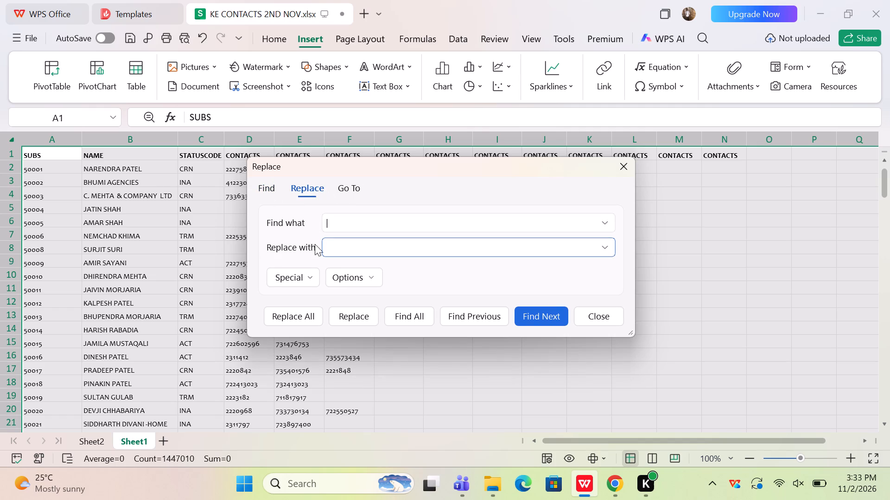
left_click(304, 311)
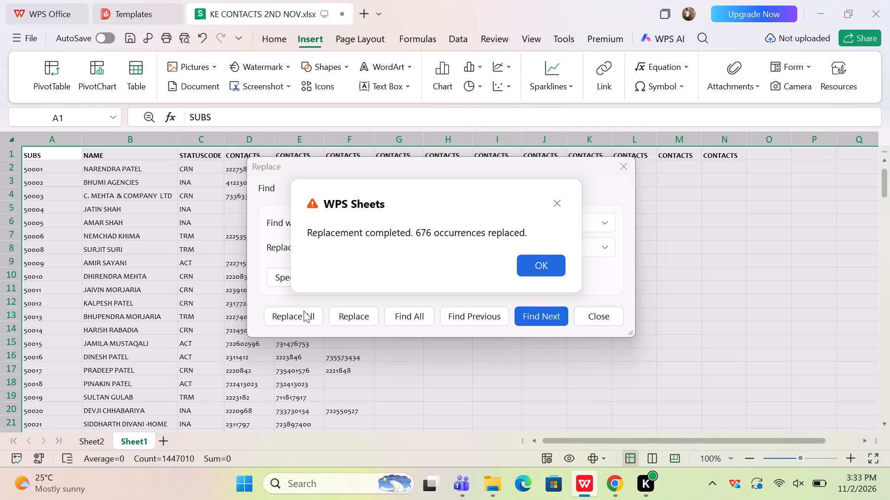
left_click(540, 262)
left_click(604, 321)
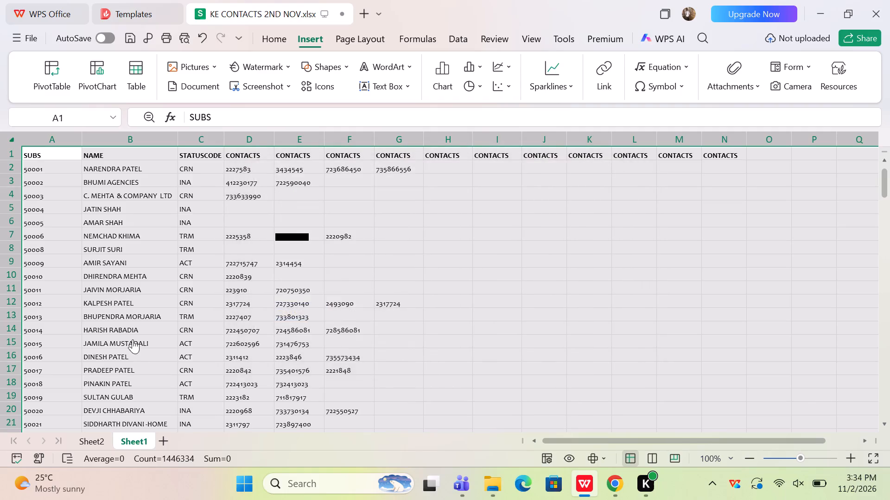
Refresh the STATUSCODE pivot table on Sheet2 from the cleaned contact data.
left_click(102, 435)
left_click(105, 350)
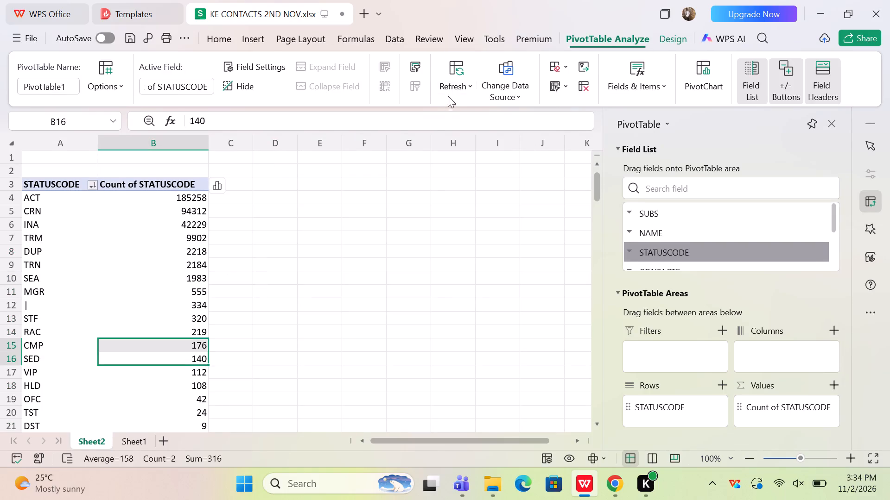
left_click(453, 82)
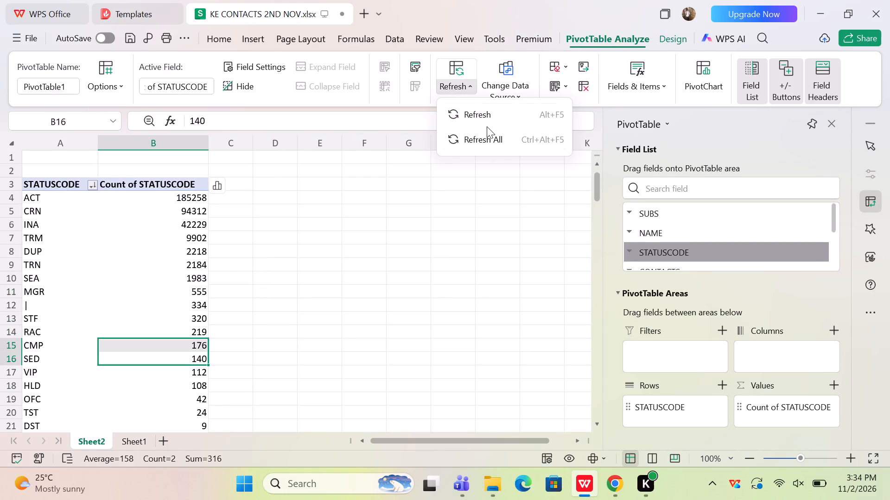
left_click(477, 113)
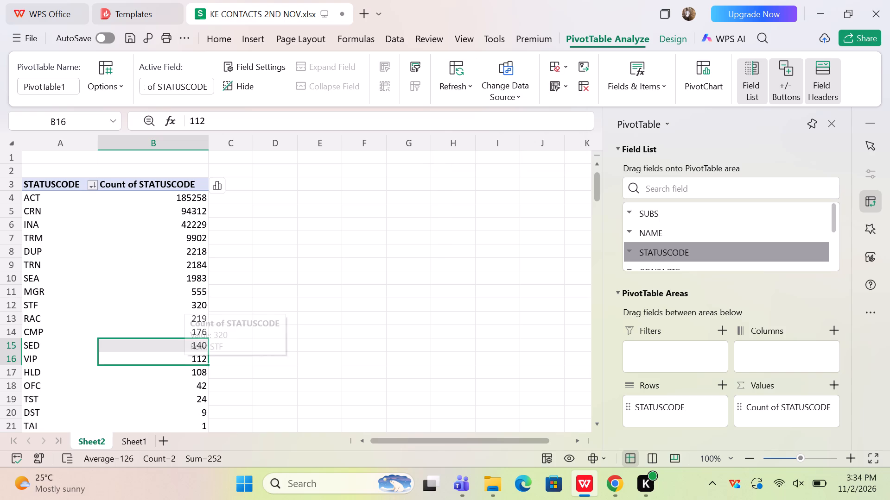
Examine the refreshed list of status codes and their counts down to the Grand Total row.
left_click(310, 293)
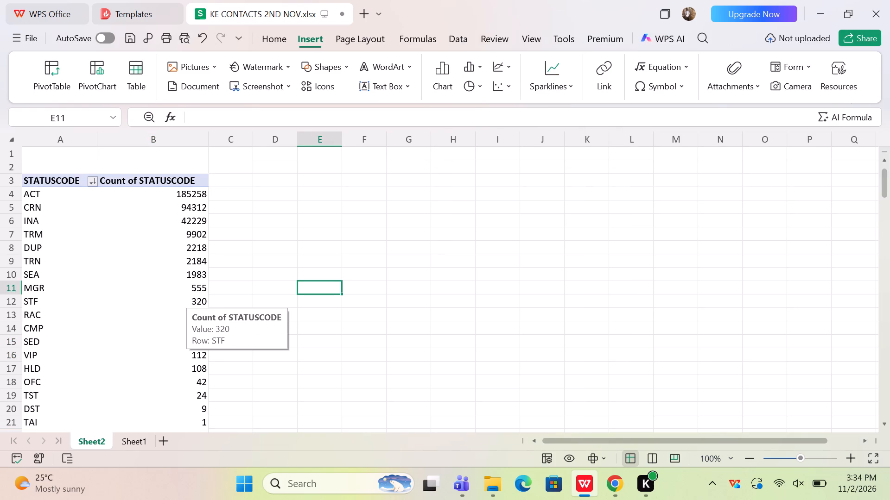
left_click(157, 143)
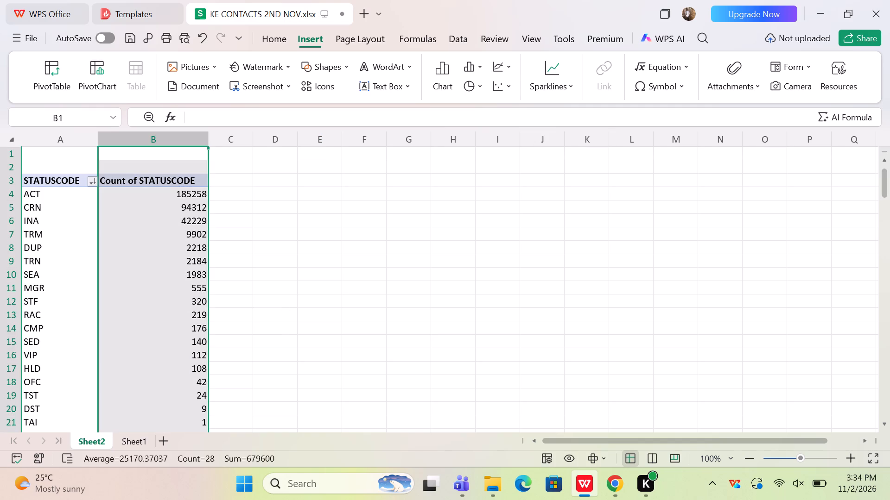
left_click_drag(58, 195, 67, 292)
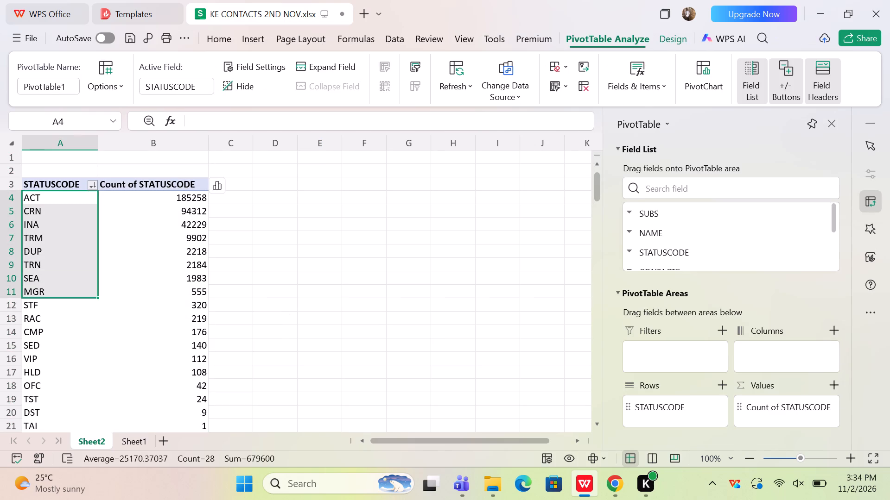
left_click_drag(67, 292, 79, 416)
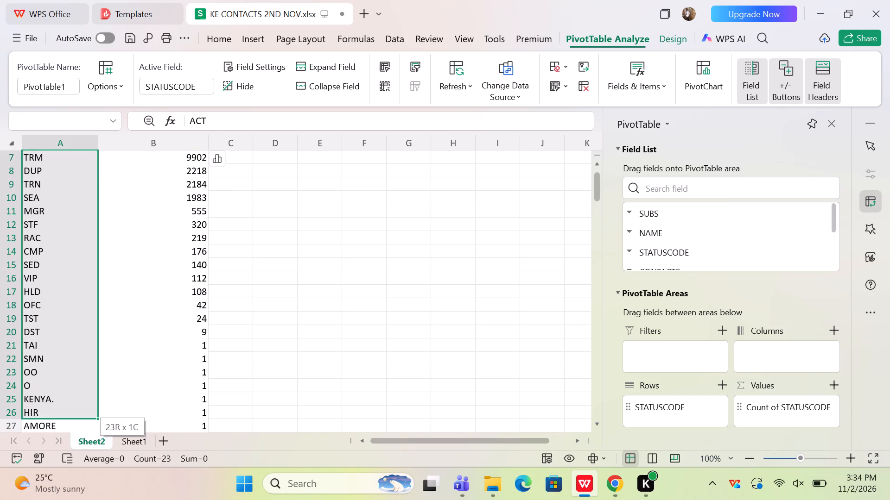
left_click_drag(79, 416, 101, 416)
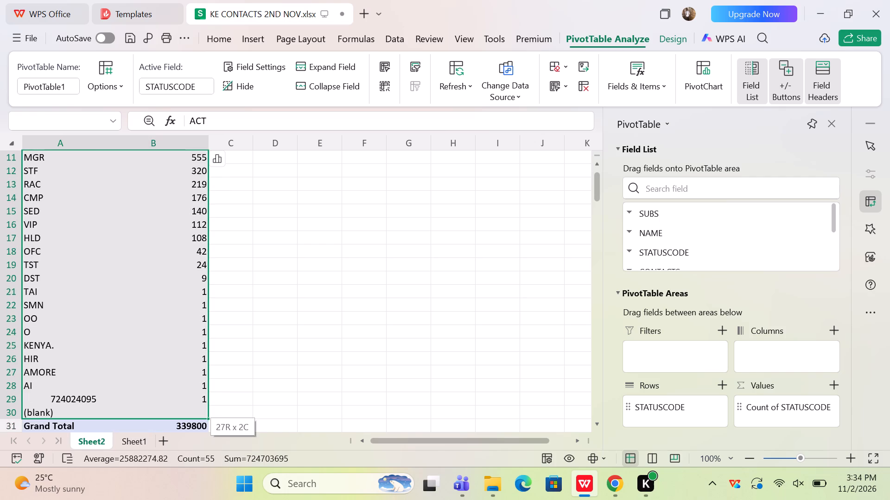
left_click_drag(101, 416, 101, 415)
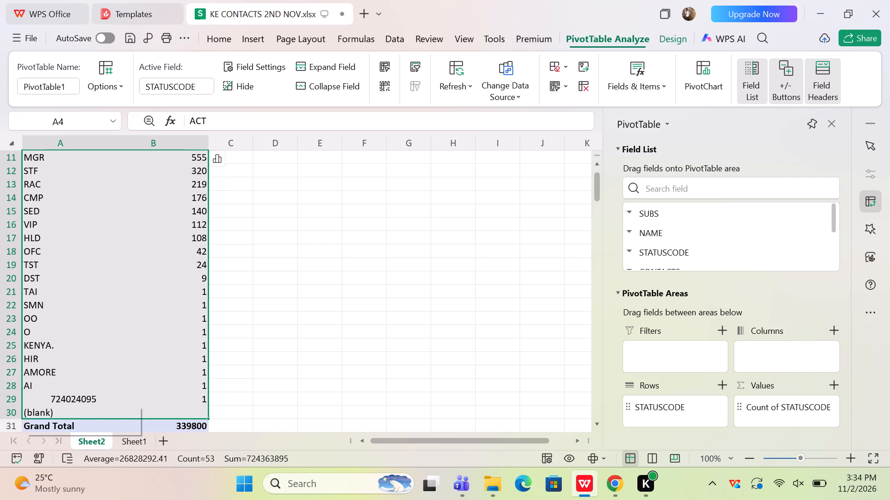
left_click(382, 255)
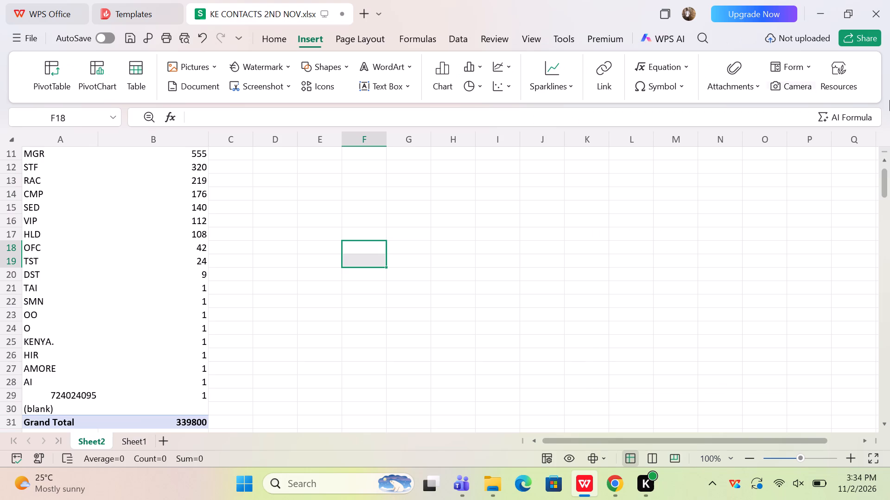
Filter the pivot table's STATUSCODE rows to exclude the (blank) item.
left_click_drag(878, 181, 884, 184)
left_click_drag(884, 184, 887, 115)
left_click(88, 184)
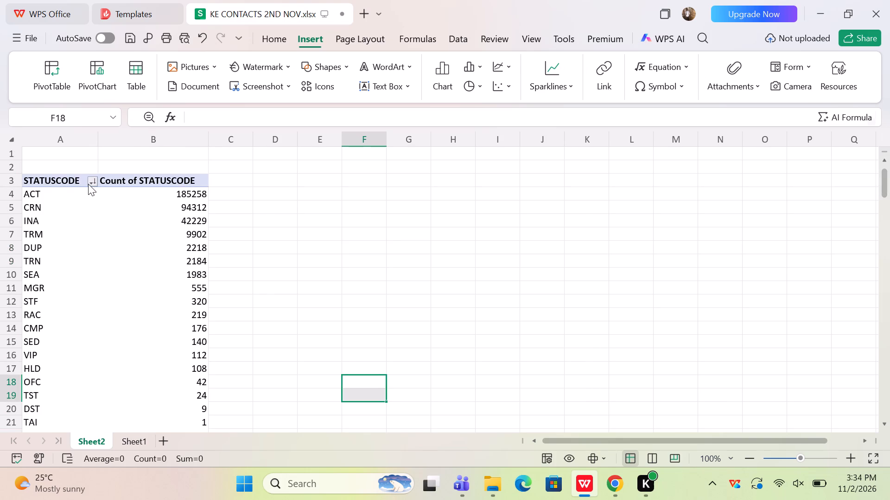
left_click_drag(238, 216, 232, 261)
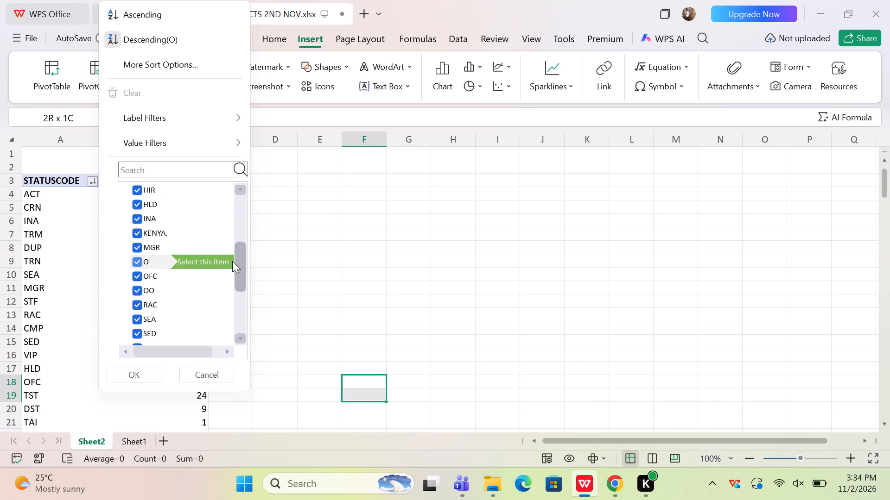
left_click_drag(232, 261, 230, 324)
left_click(140, 332)
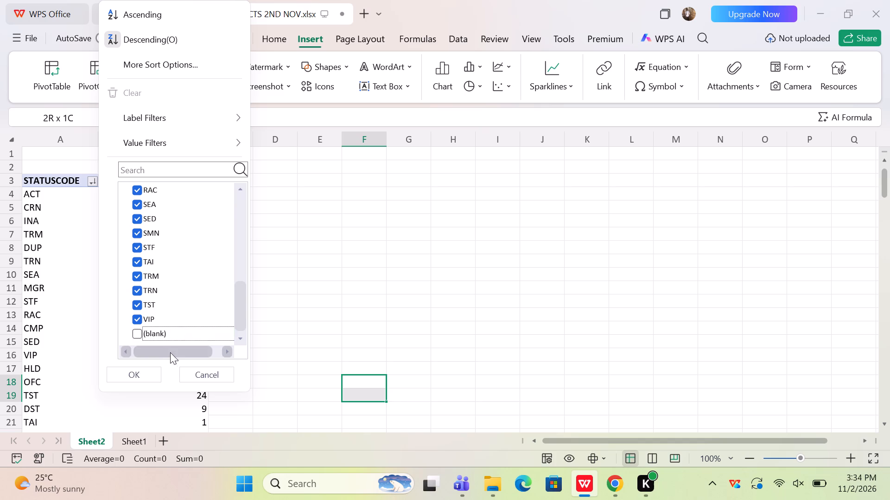
left_click(138, 369)
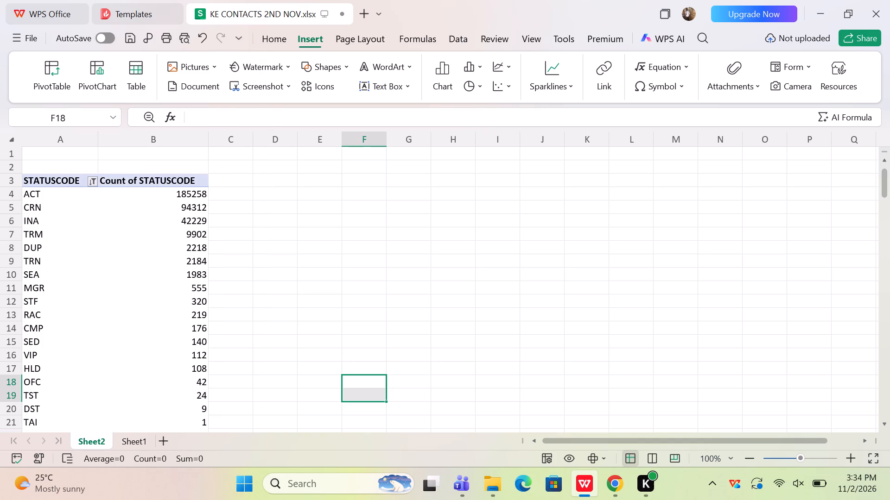
Rename the pivot table worksheet Sheet2 as SUMMARY.
double_click(98, 438)
type("SUMMARY")
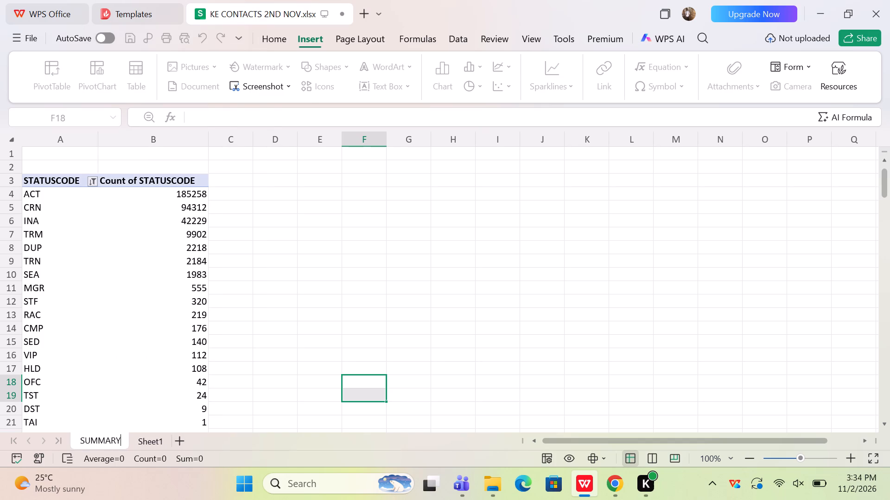
Rename the contact data worksheet Sheet1 as RAW DATA.
left_click(154, 440)
double_click(154, 440)
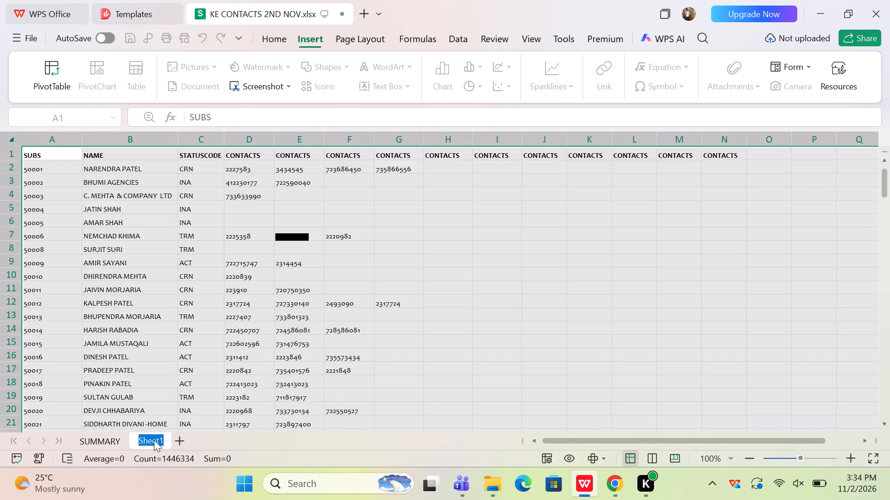
type("RAW DATA")
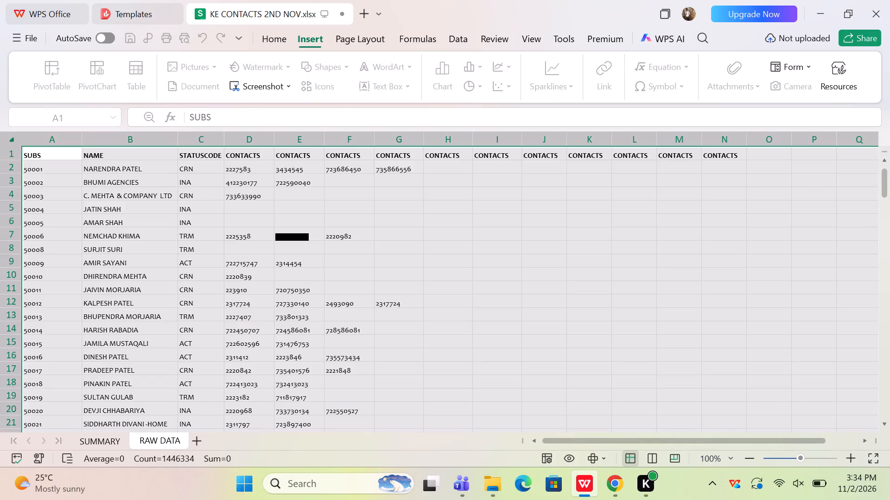
left_click(150, 292)
left_click(6, 131)
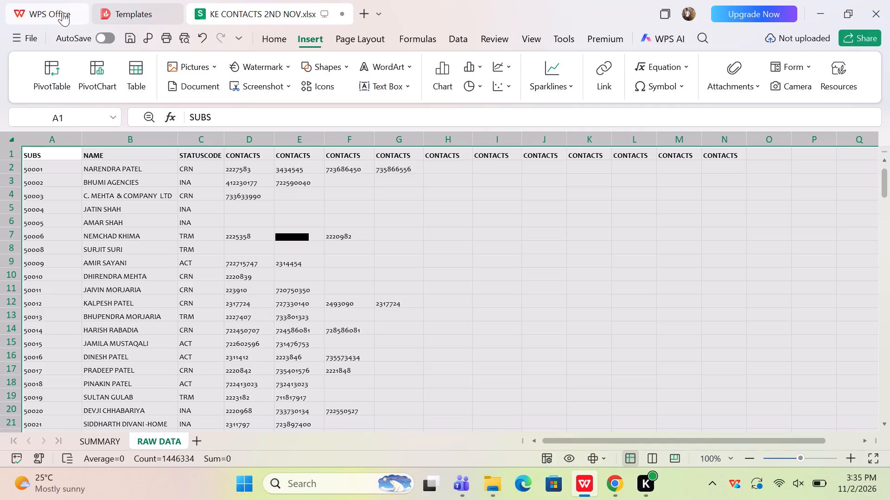
Close the unused Templates document, leaving the KE CONTACTS 2ND NOV workbook open.
right_click(77, 15)
left_click(168, 16)
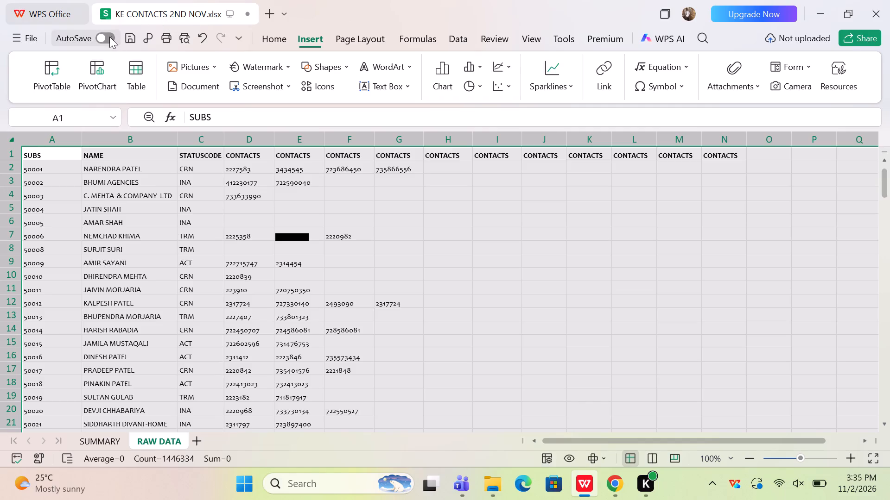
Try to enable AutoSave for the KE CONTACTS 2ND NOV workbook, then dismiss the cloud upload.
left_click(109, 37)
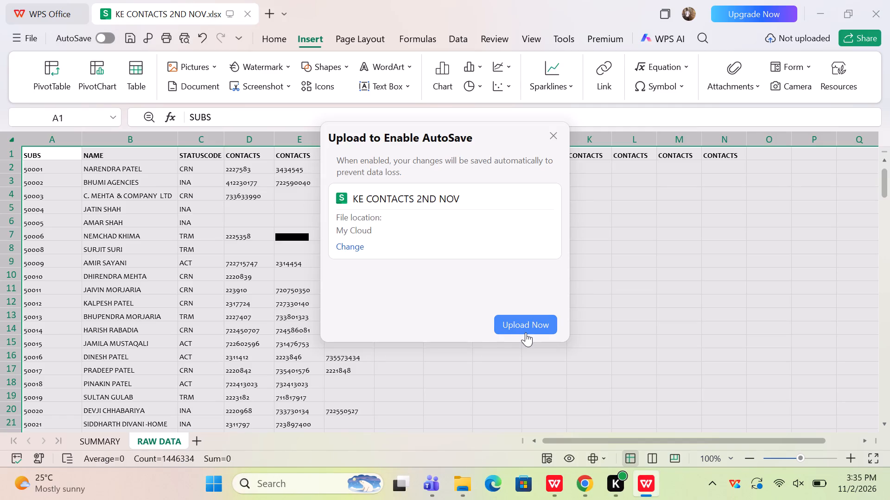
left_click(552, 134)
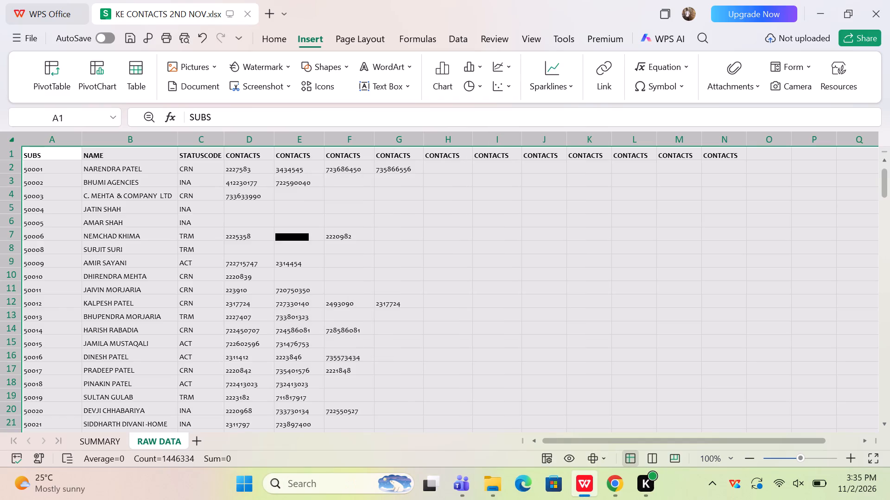
Save the KE CONTACTS 2ND NOV workbook with its SUMMARY and RAW DATA sheets.
key("ctrl+s")
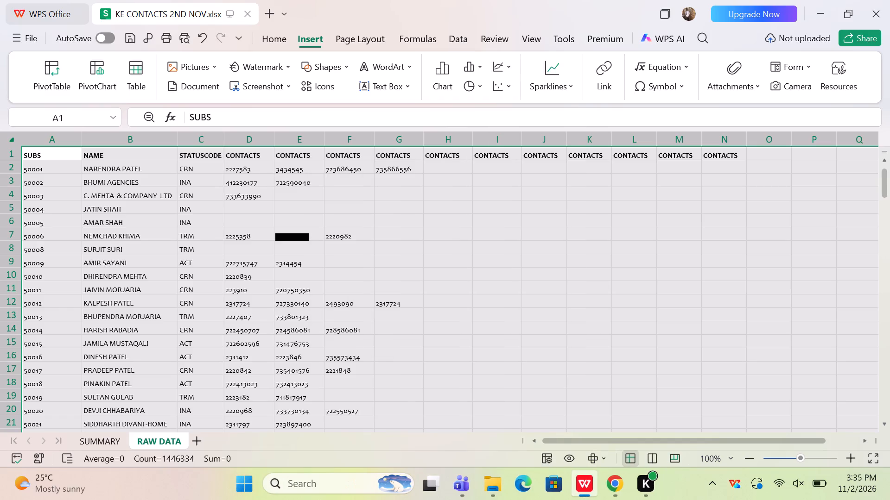
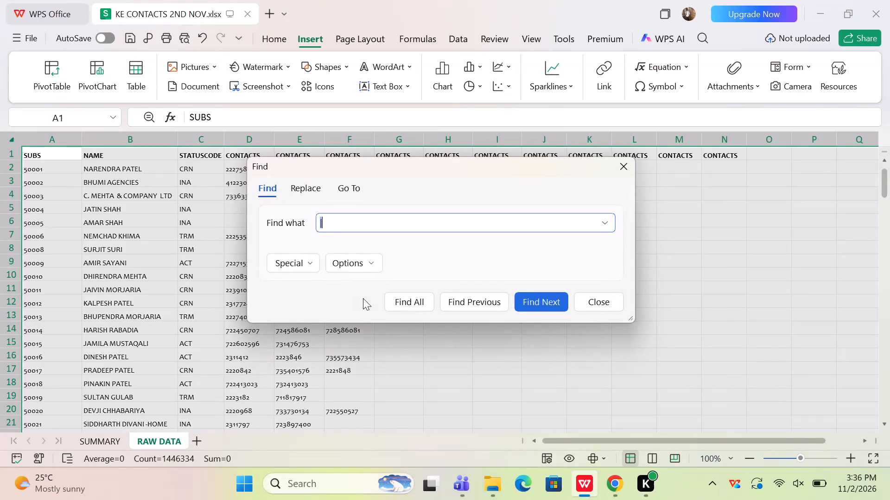
Search the RAW DATA sheet for ESAI and go through the successive matches in the NAME column.
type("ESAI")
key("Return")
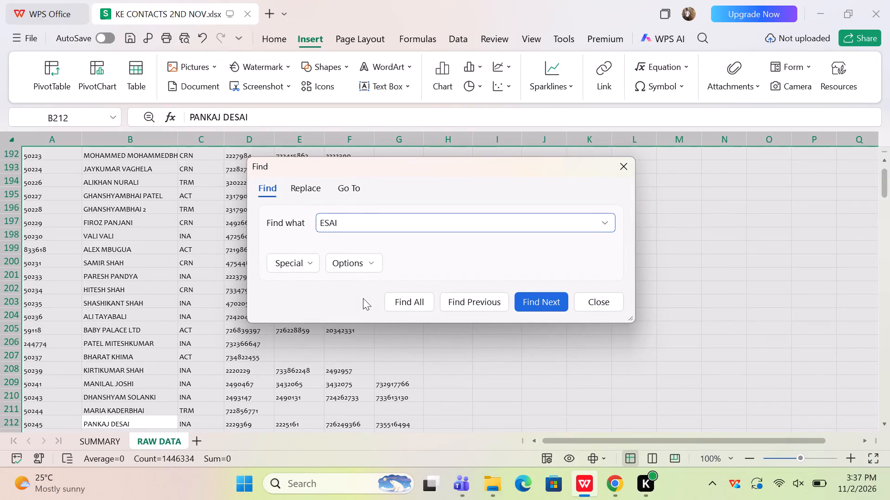
left_click(545, 298)
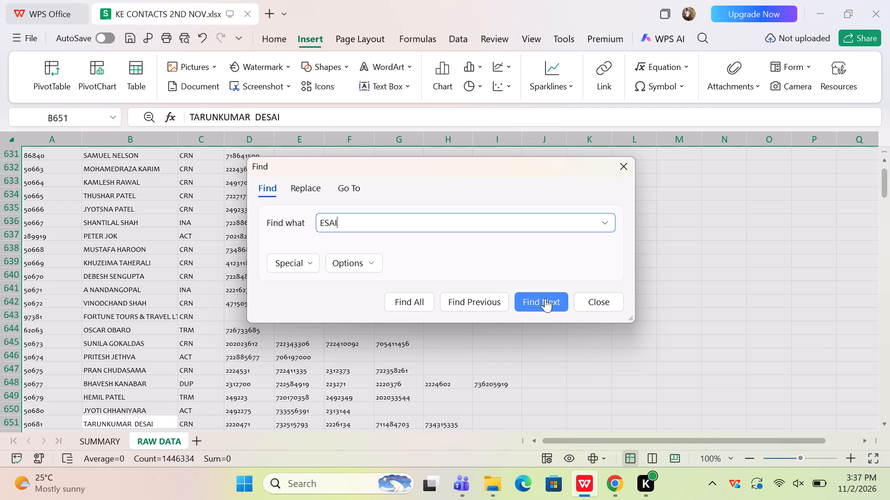
key("Return")
key("Return")
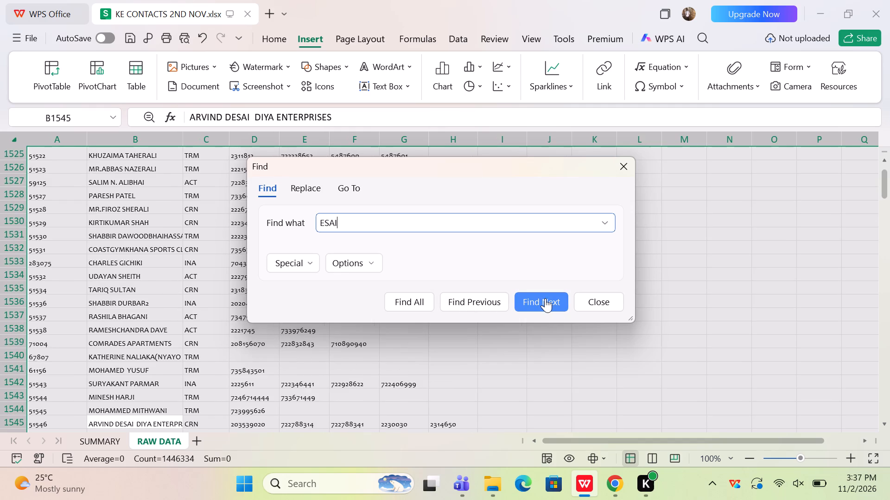
key("Return")
key("Return")
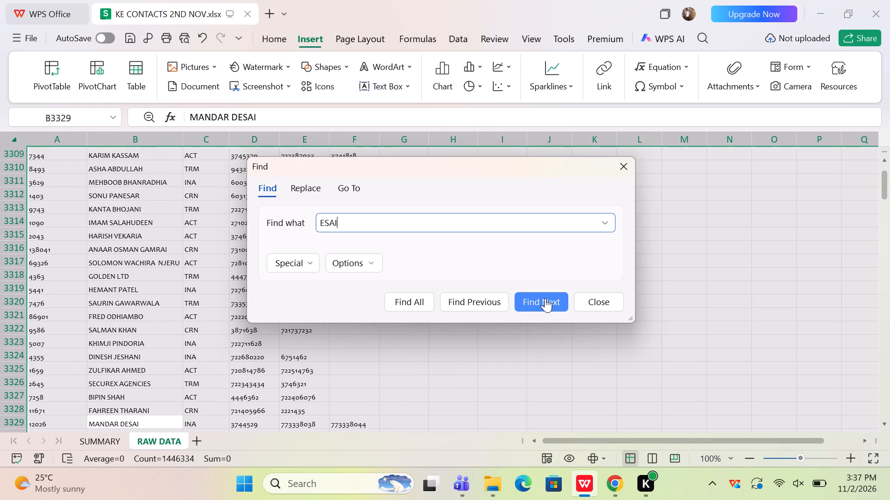
key("Return")
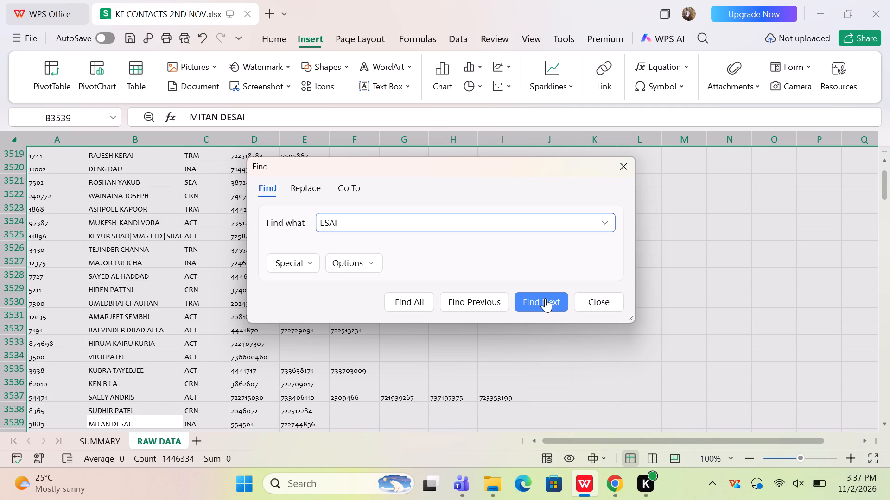
key("Return")
key("Return")
key("Return")
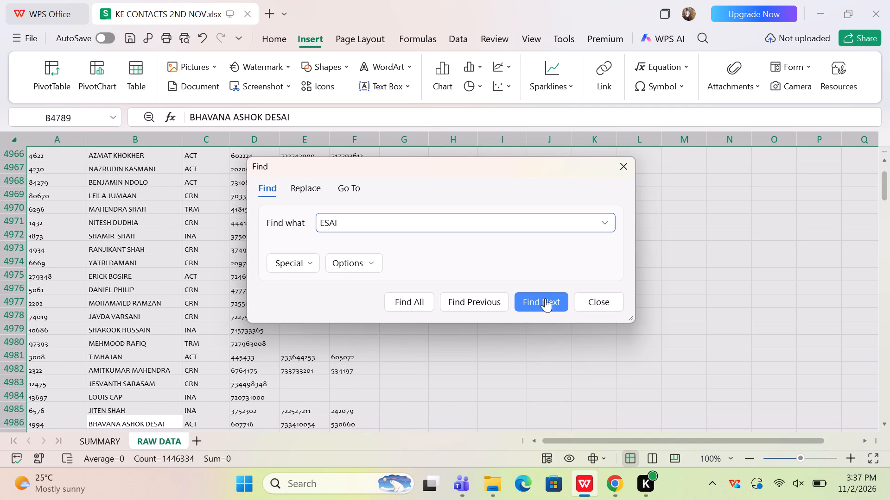
key("Return")
key("Return")
key("Return")
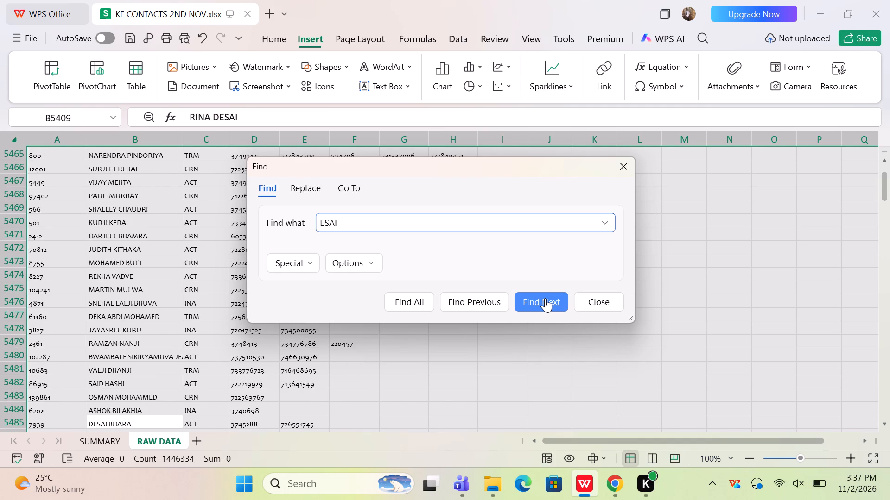
key("Return")
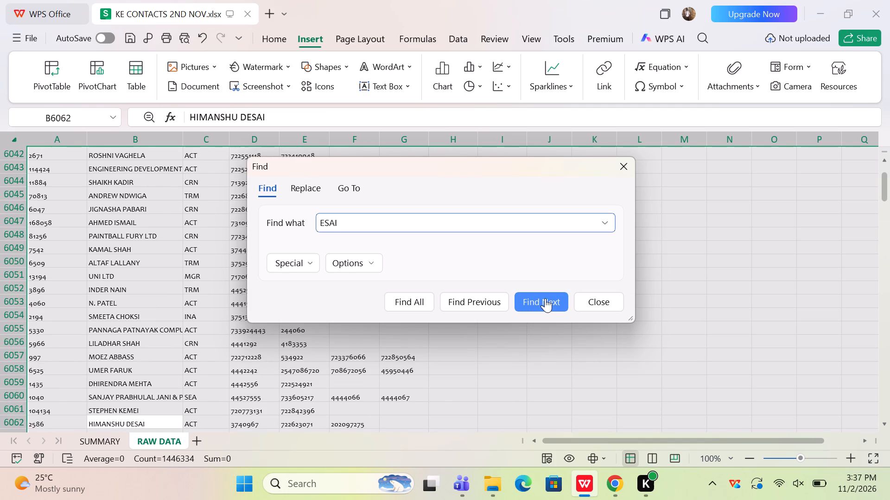
key("Return")
key("Return")
key("Return")
key("Return")
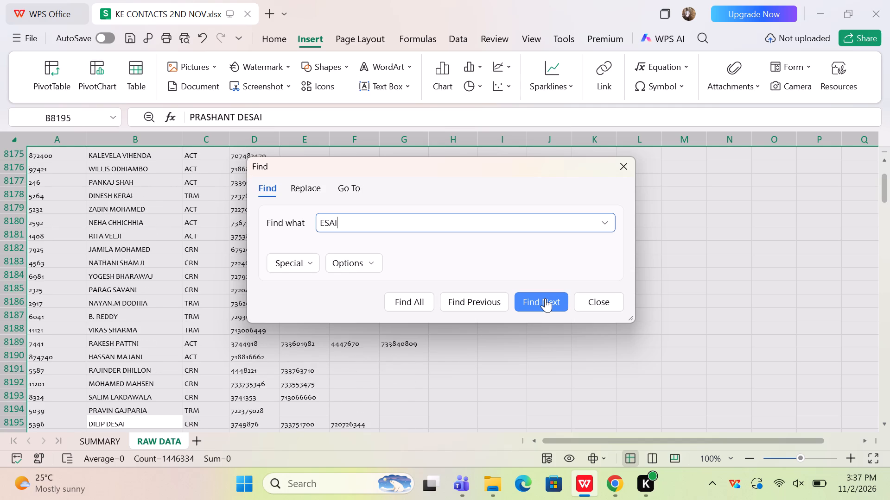
key("Return")
key("Return")
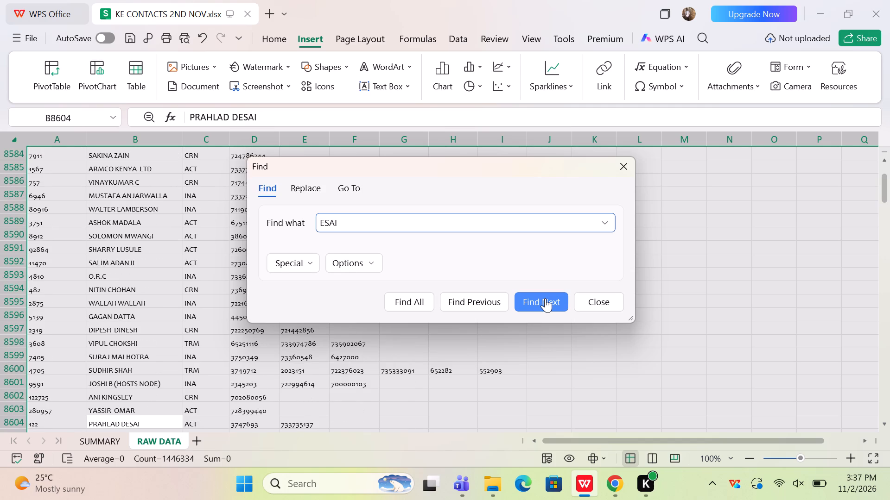
key("Return")
key("Return")
key("Return")
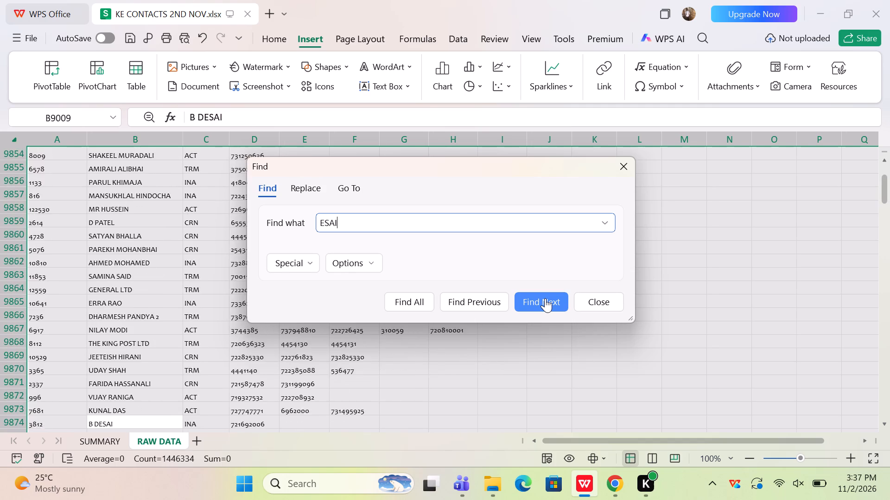
key("Return")
key("Return")
key("Return")
key("Return")
key("Return")
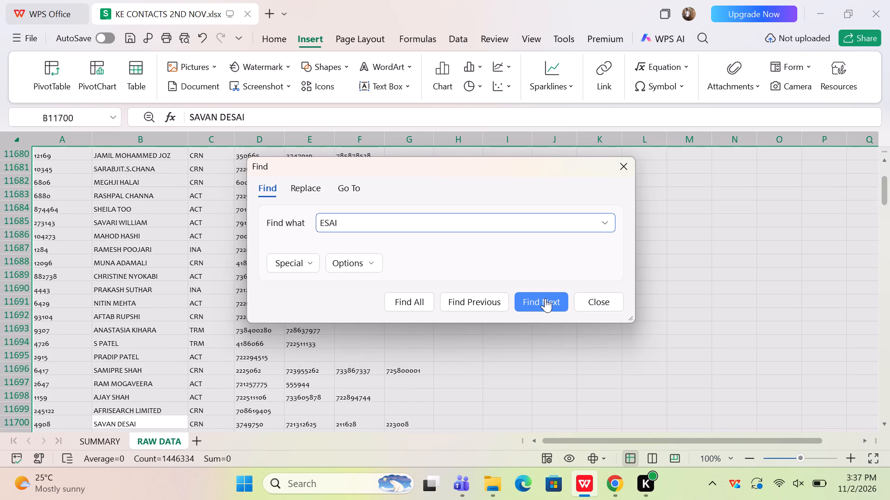
key("Return")
key("Return")
key("Return")
key("Return")
key("Return")
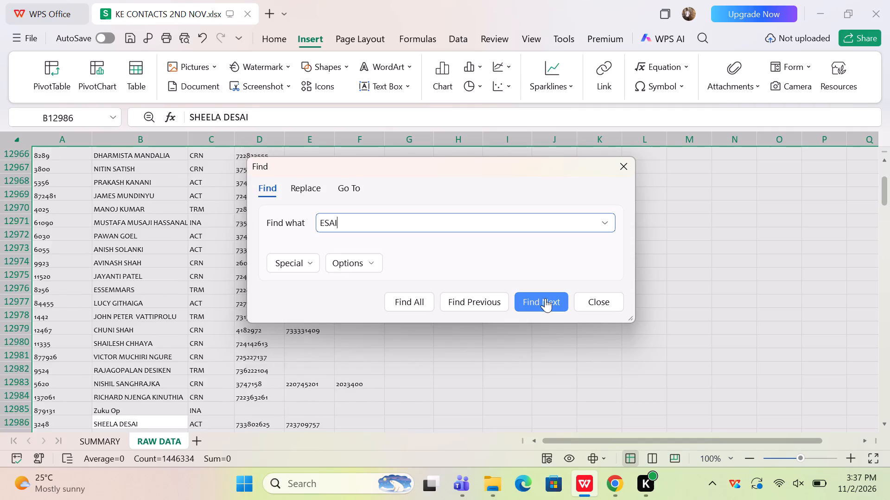
key("Return")
key("Return")
key("Return")
key("Return")
key("Return")
key("Return")
key("Return")
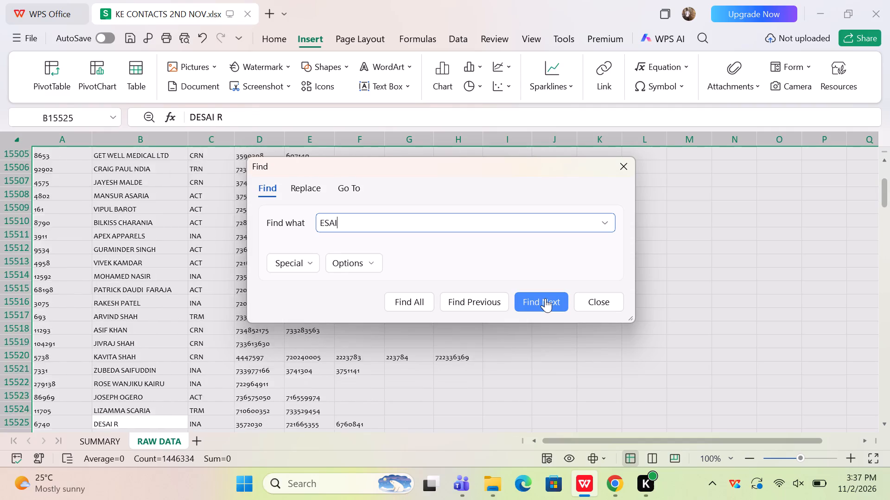
key("Return")
key("Return")
key("Return")
key("Return")
key("Return")
key("Return")
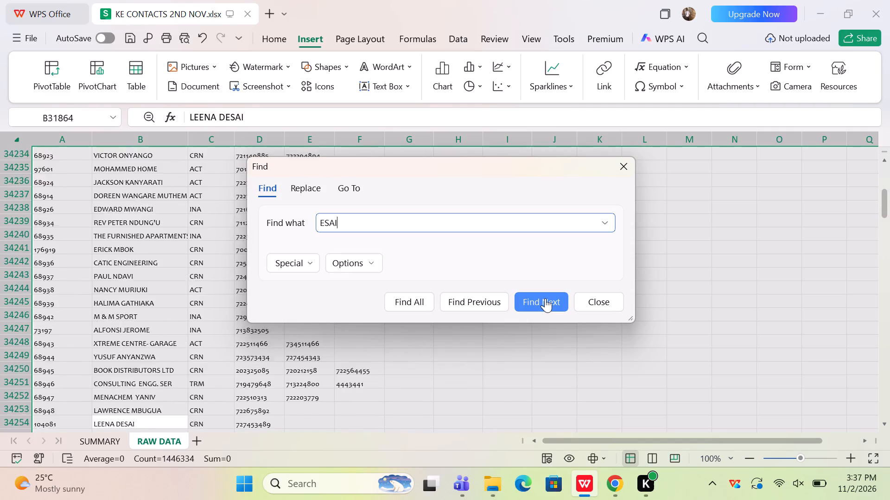
key("Return")
key("Return")
key("Return")
key("Return")
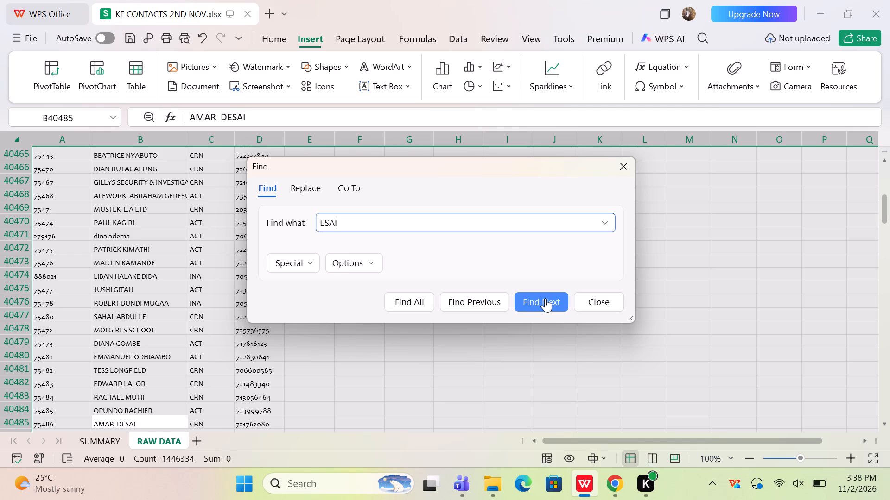
key("Return")
key("Return")
key("Return")
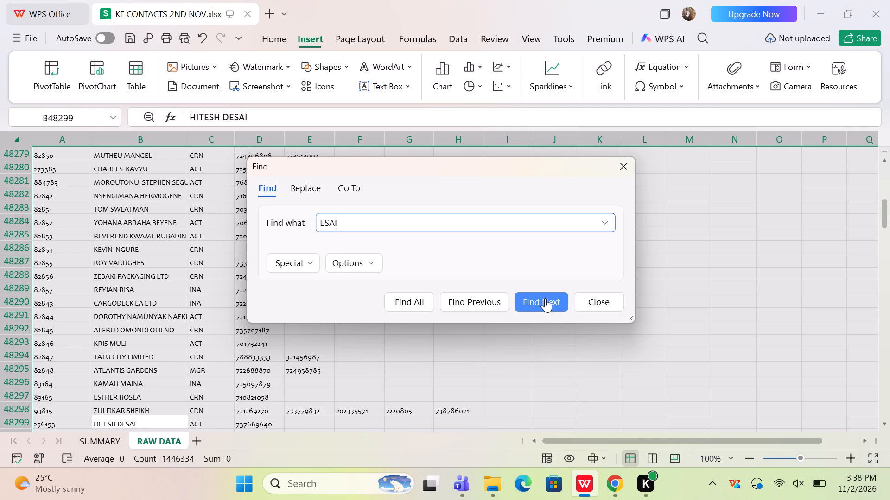
key("Return")
key("Return")
key("Return")
key("Return")
key("Return")
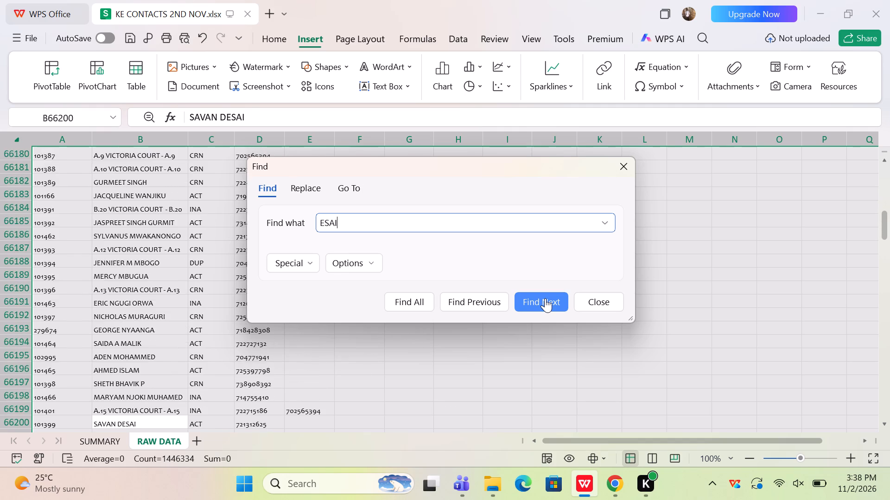
key("Return")
key("Return")
key("Return")
key("Return")
key("Return")
key("Return")
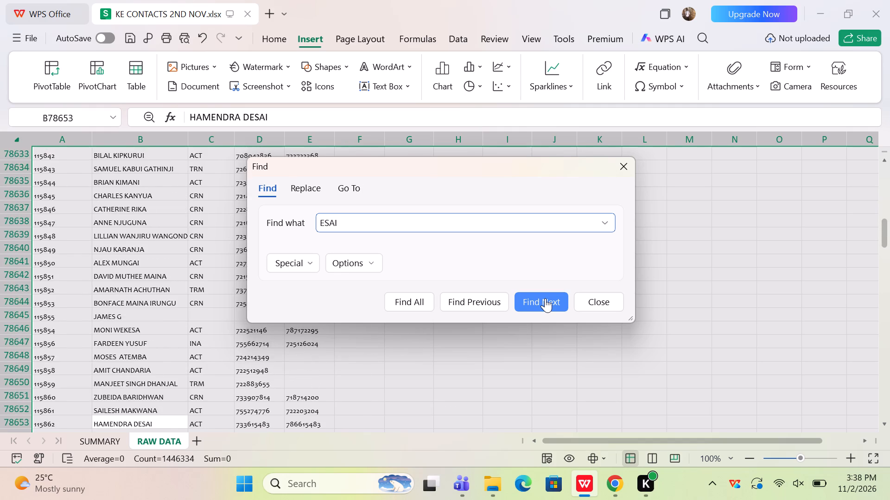
key("Return")
key("Return")
key("Return")
key("Return")
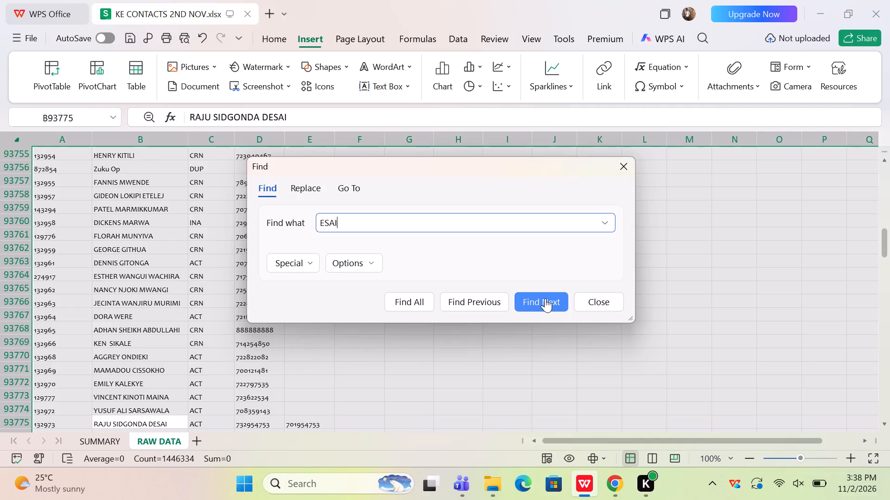
key("Return")
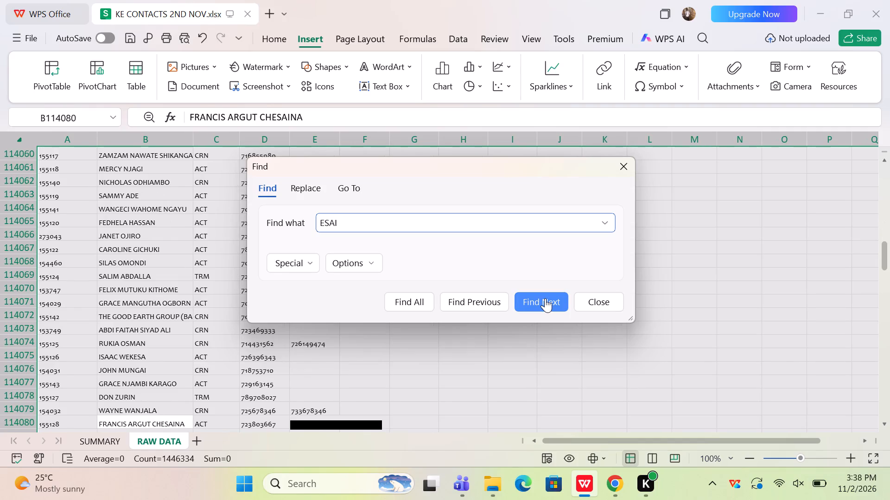
key("Return")
key("Return")
key("Return")
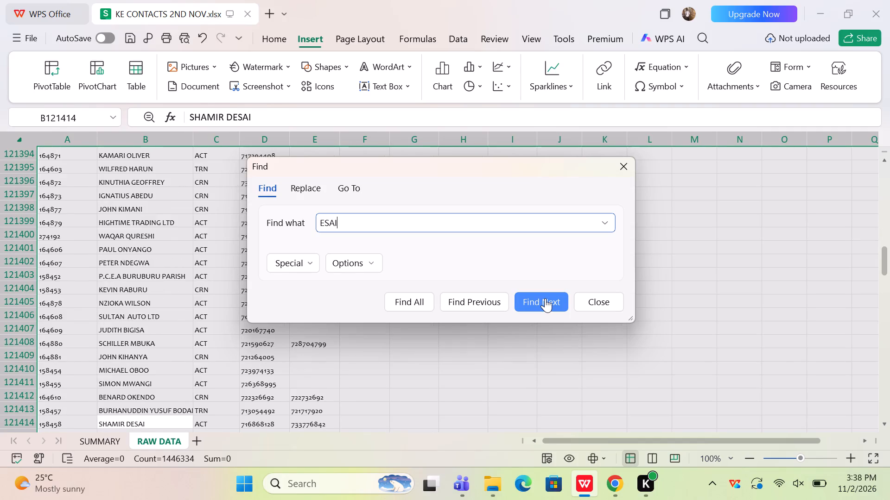
key("Return")
key("Return")
key("Return")
key("Return")
key("Return")
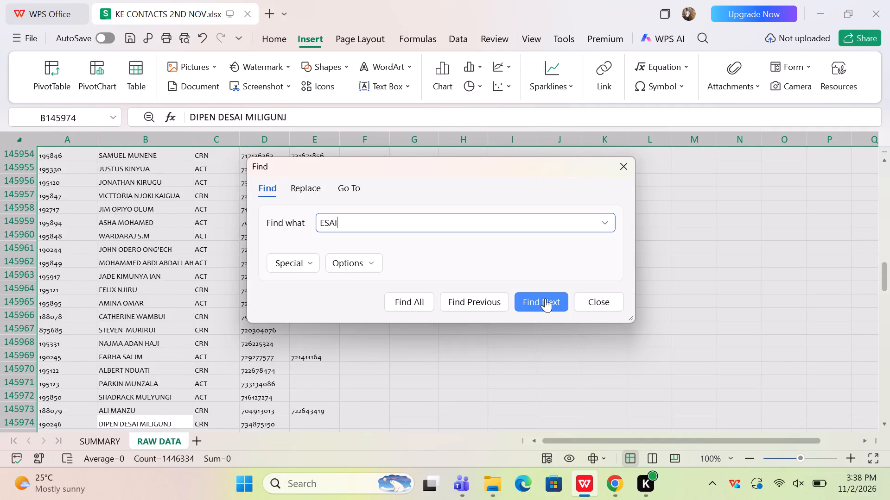
Search the RAW DATA sheet for the contact's full name, check for further matches, and close the search.
key("BackSpace")
key("BackSpace")
key("BackSpace")
key("BackSpace")
key("BackSpace")
key("BackSpace")
key("BackSpace")
key("BackSpace")
key("BackSpace")
key("BackSpace")
key("BackSpace")
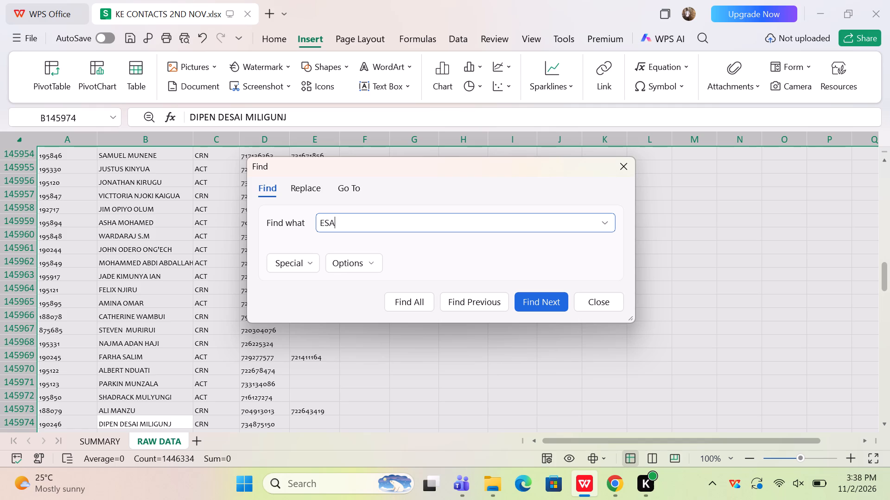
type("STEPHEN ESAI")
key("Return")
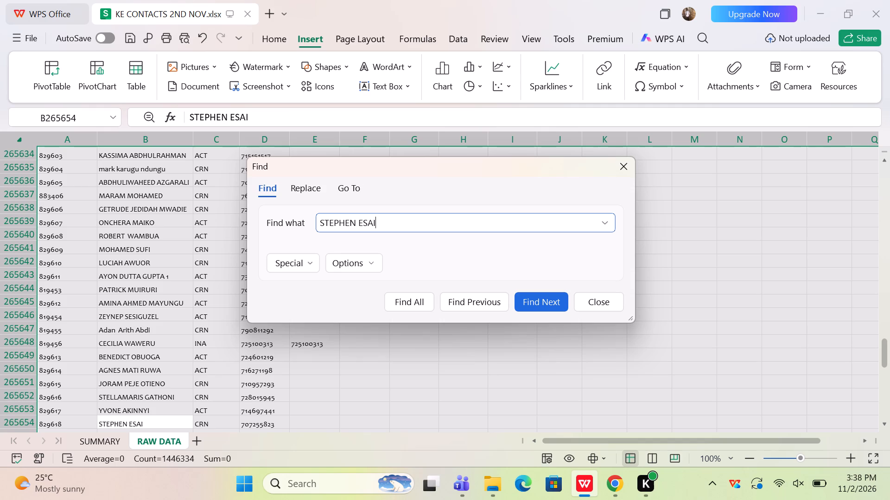
left_click(548, 299)
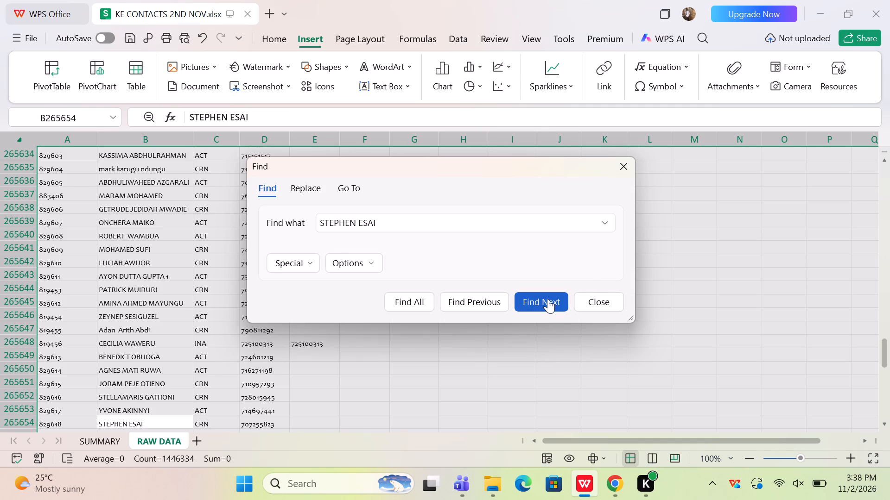
left_click(548, 299)
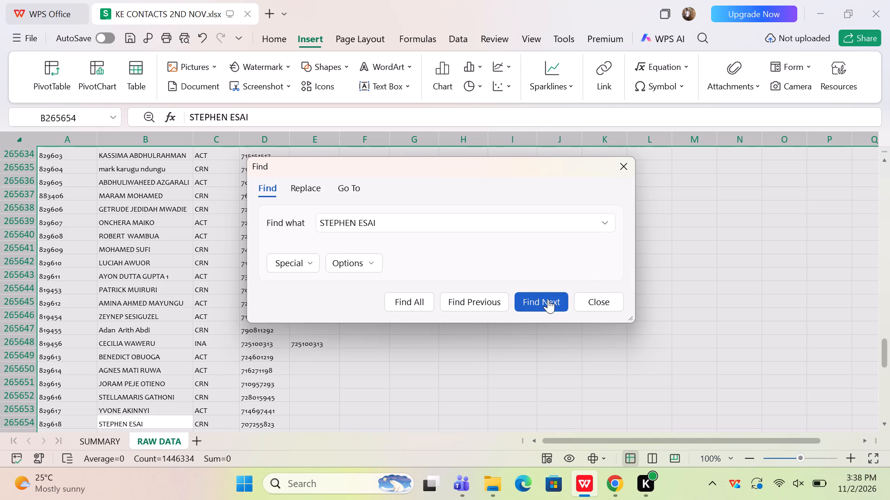
left_click(548, 299)
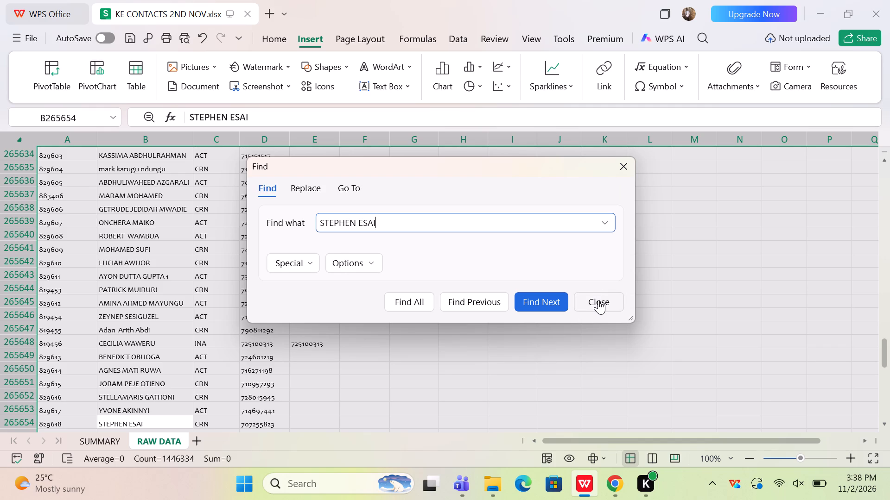
left_click(546, 303)
left_click(620, 160)
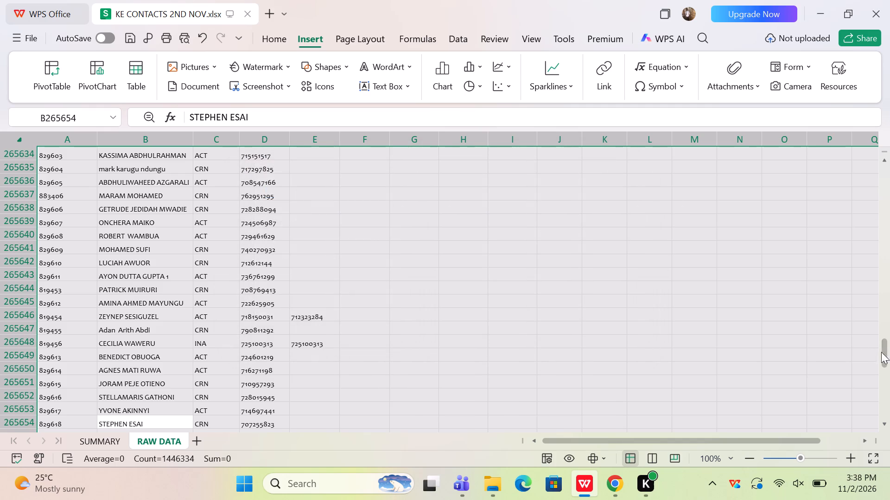
Turn on filtering for all columns of the entire RAW DATA sheet.
left_click(53, 248)
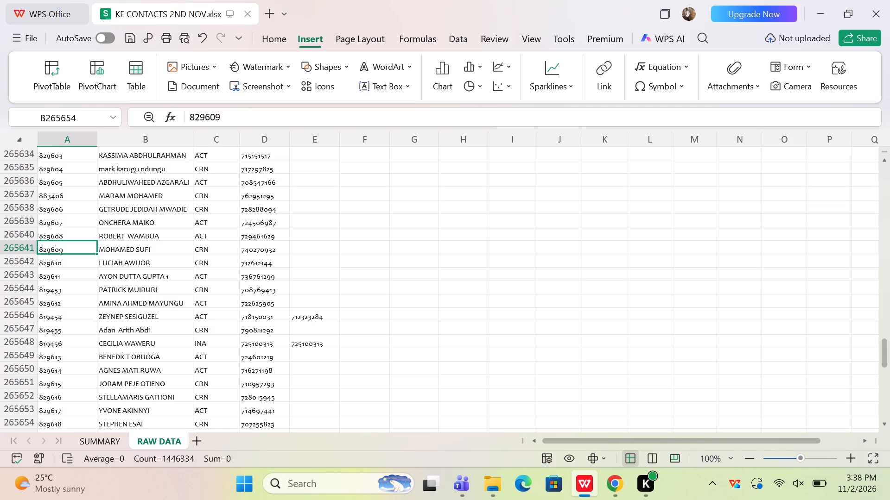
key("ctrl+shift+Down")
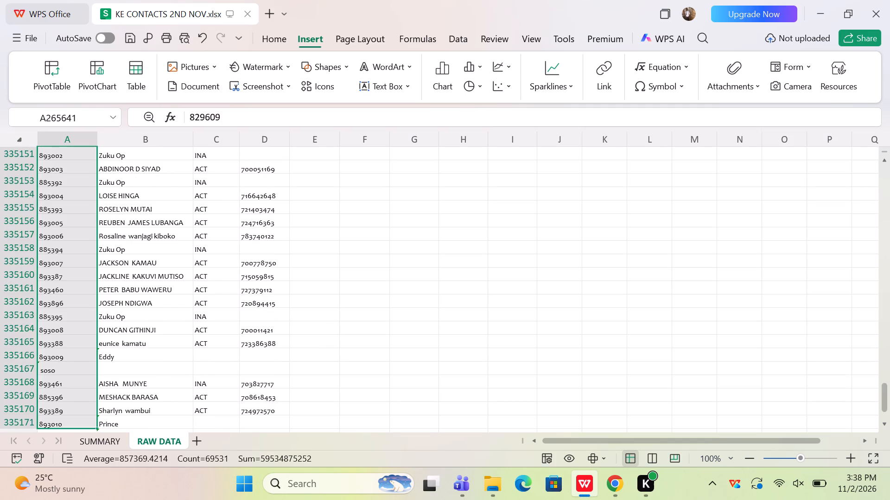
left_click(16, 141)
left_click(458, 40)
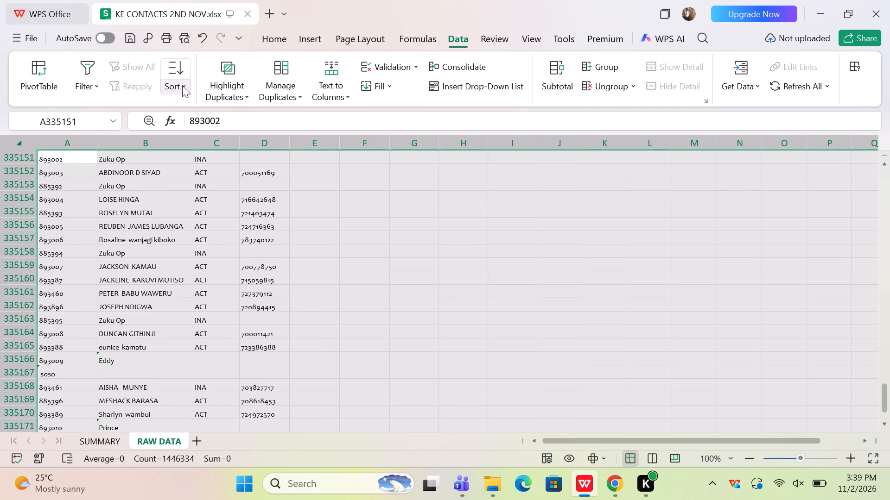
left_click(82, 78)
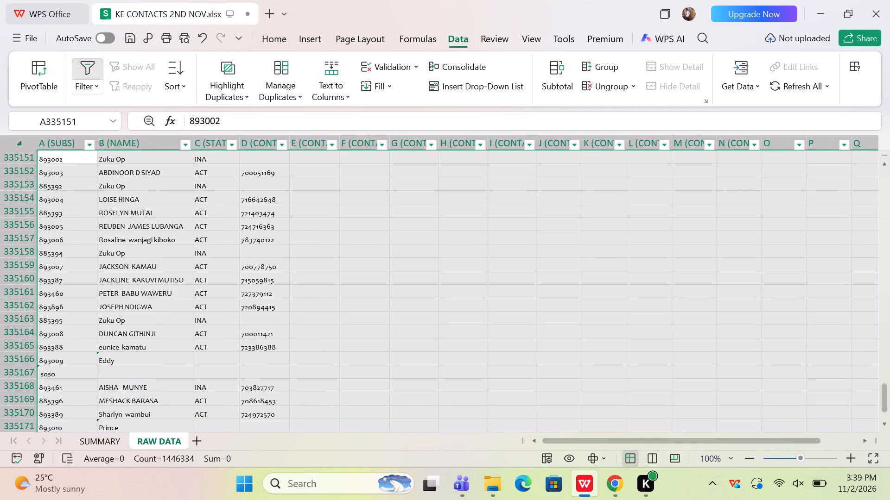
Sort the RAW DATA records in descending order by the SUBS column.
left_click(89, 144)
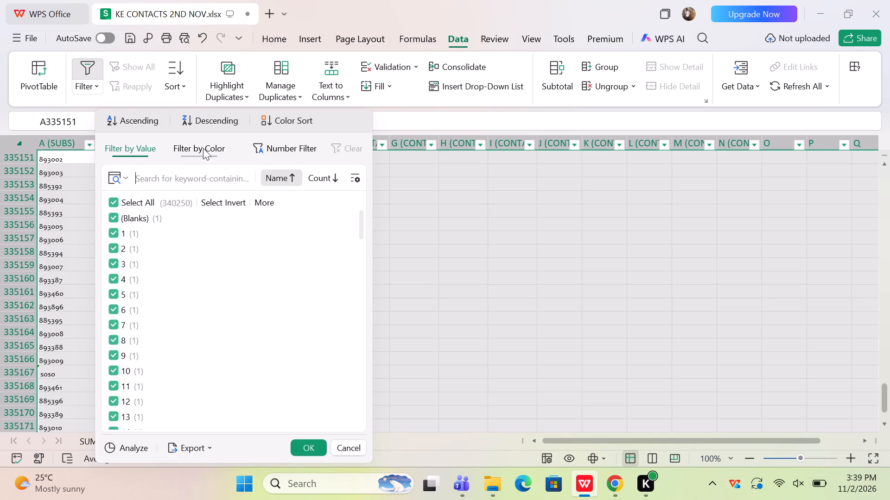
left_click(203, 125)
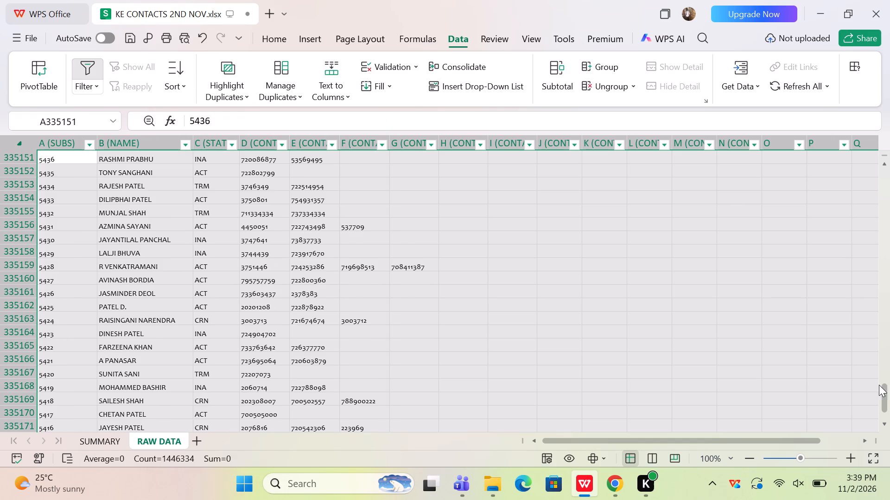
Sort the RAW DATA records in ascending order by the SUBS column.
left_click(92, 144)
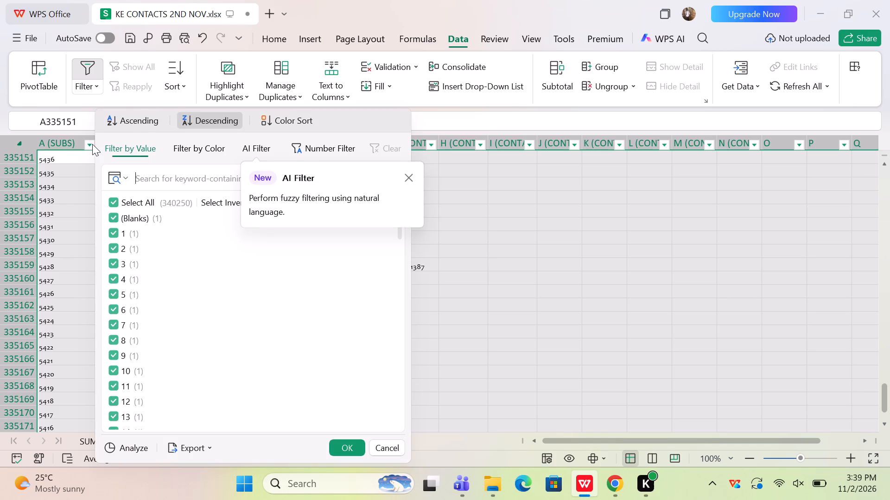
left_click(185, 90)
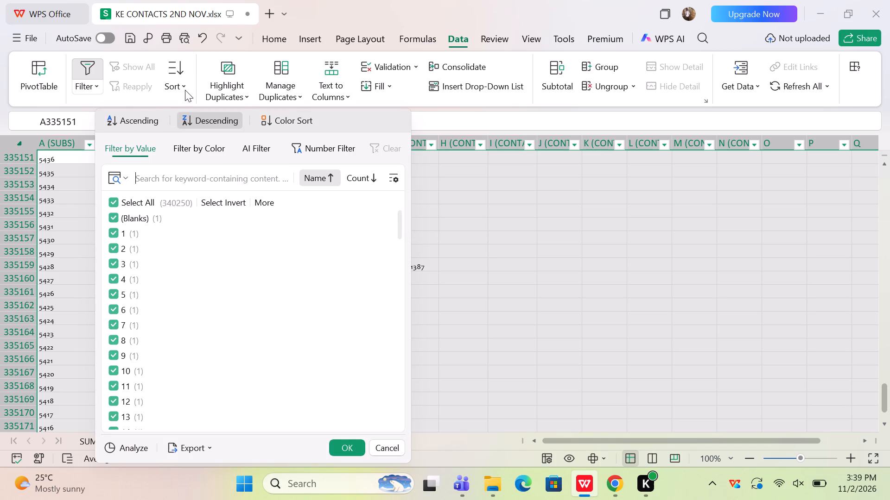
left_click(133, 126)
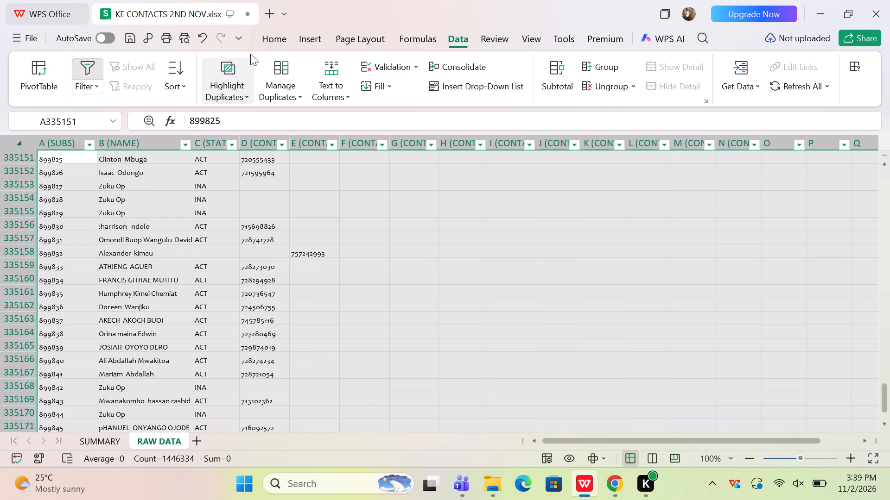
Clear the whole-sheet selection, turn off filtering on the RAW DATA sheet, and select column A.
left_click(450, 44)
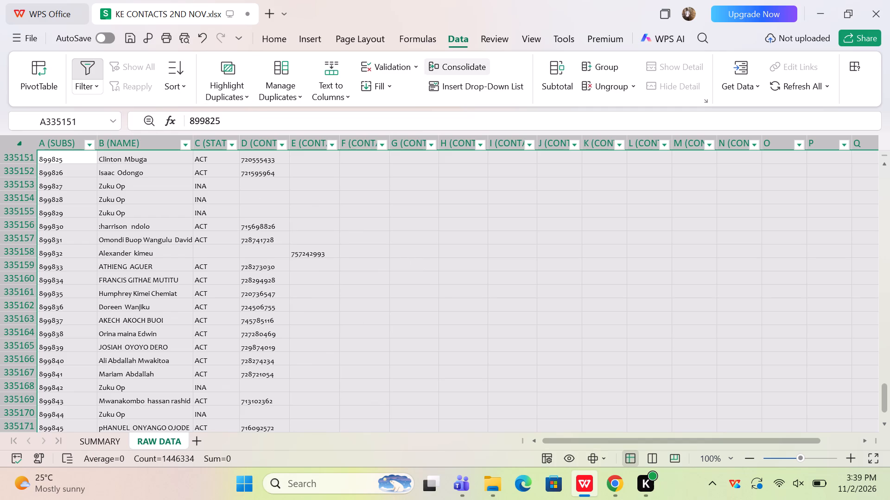
left_click(405, 262)
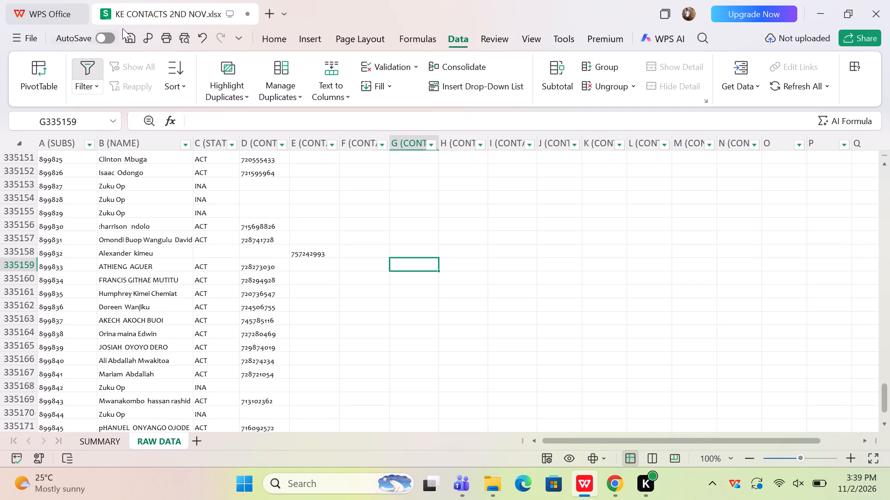
left_click(85, 79)
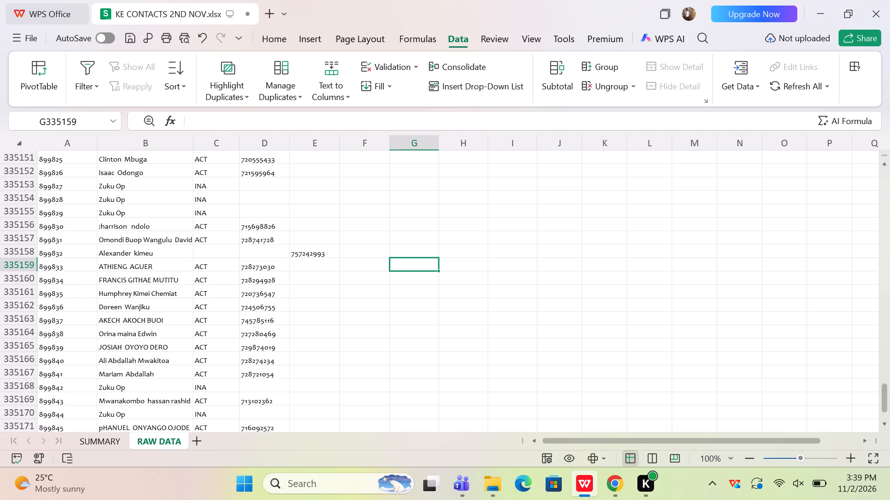
left_click(65, 149)
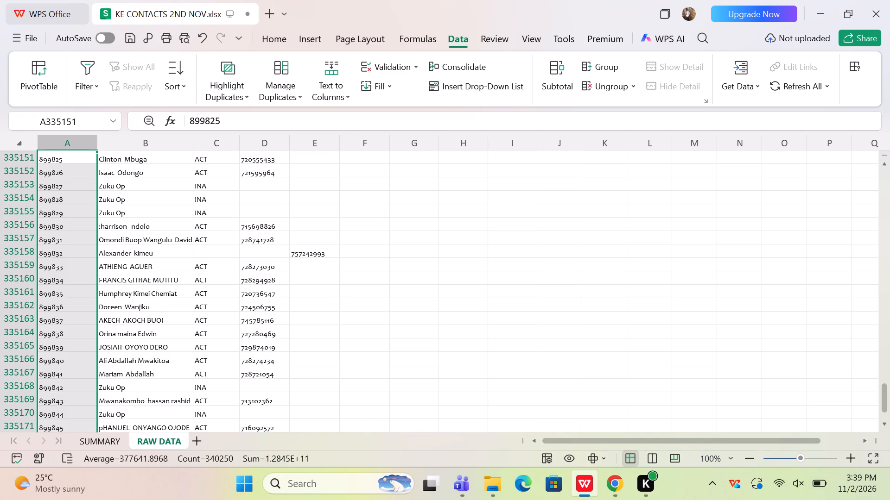
Close the spreadsheet application, saving the changes to KE CONTACTS 2ND NOV.xlsx.
left_click(879, 2)
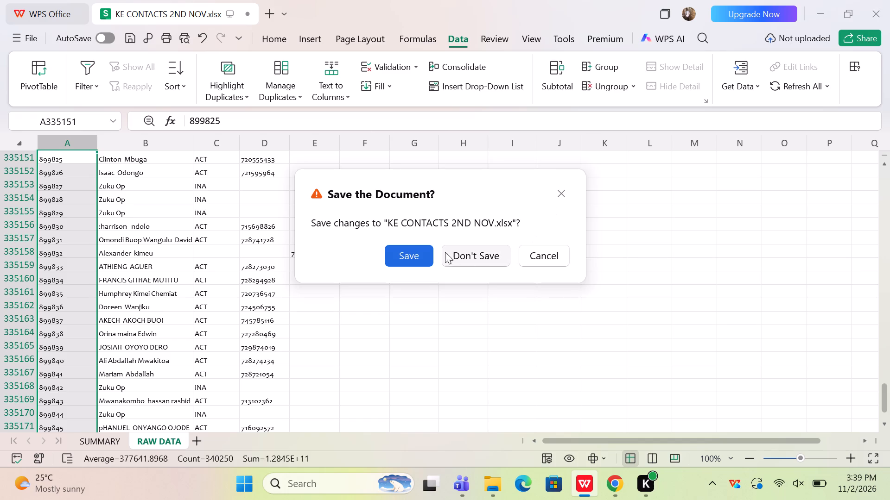
left_click(407, 251)
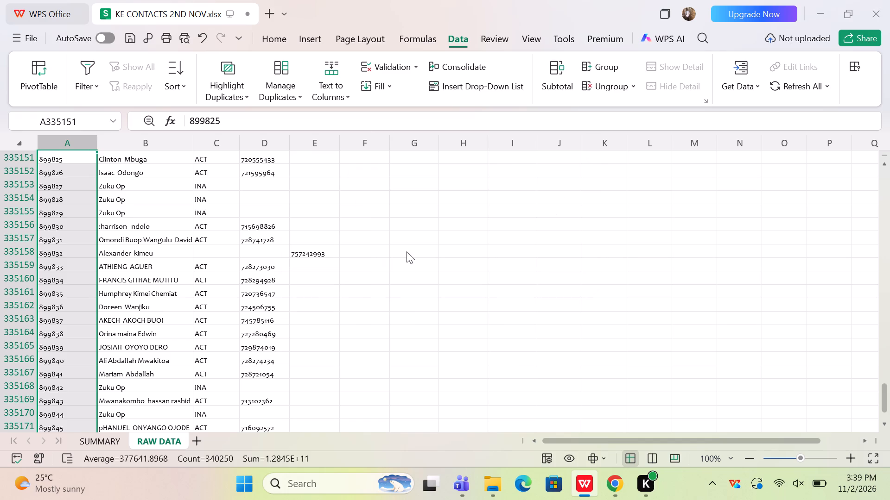
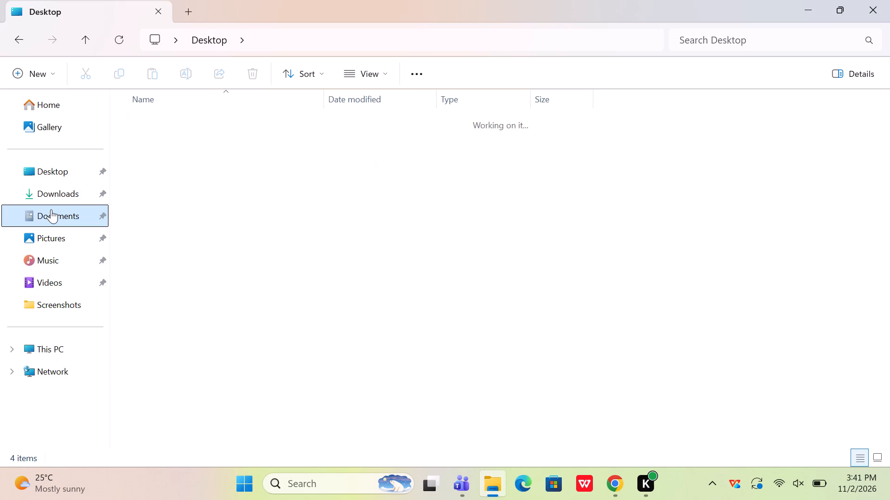
Reopen the KE CONTACTS 2ND NOV.xlsx workbook.
double_click(162, 140)
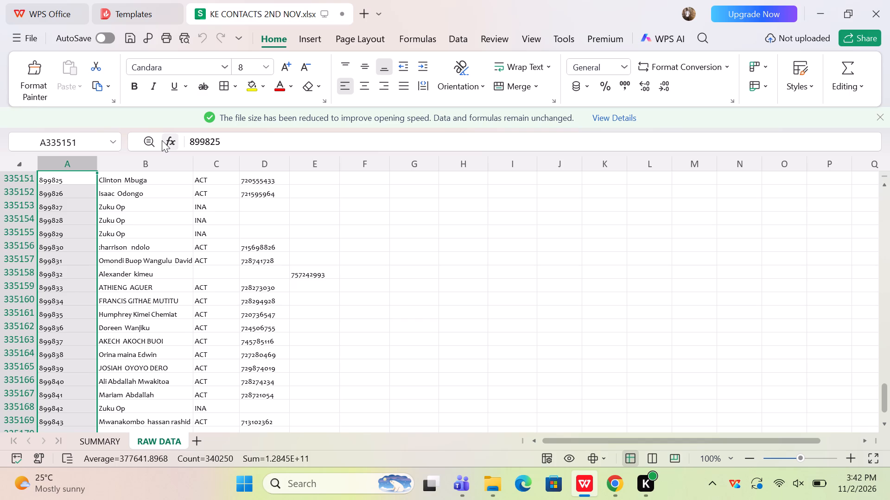
Add a new sheet after RAW DATA and name it ALL CONTACTS.
left_click(194, 442)
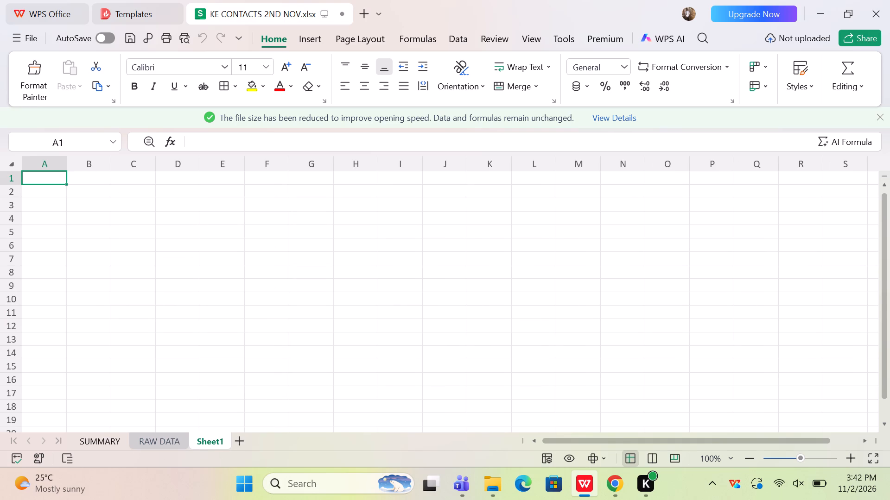
left_click(159, 440)
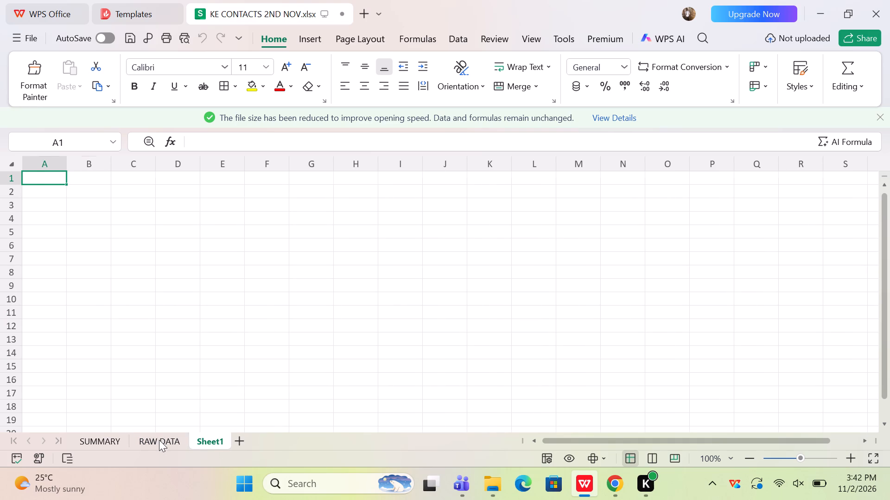
left_click(13, 160)
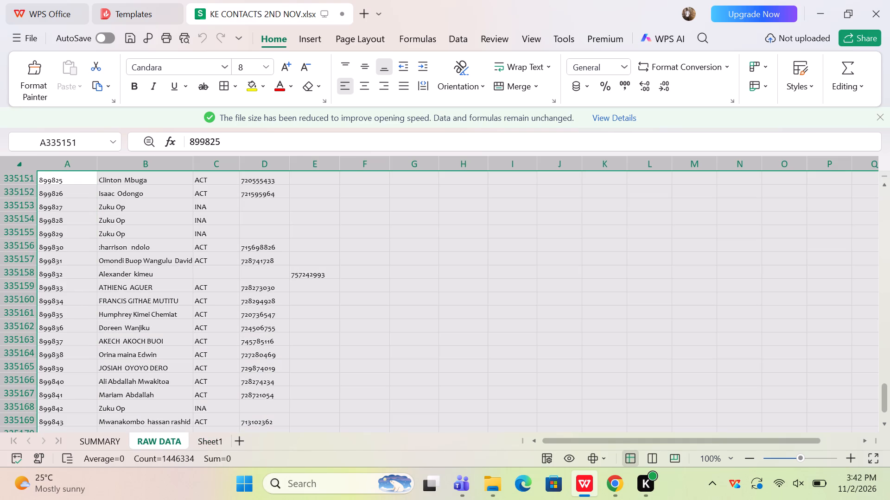
left_click(212, 437)
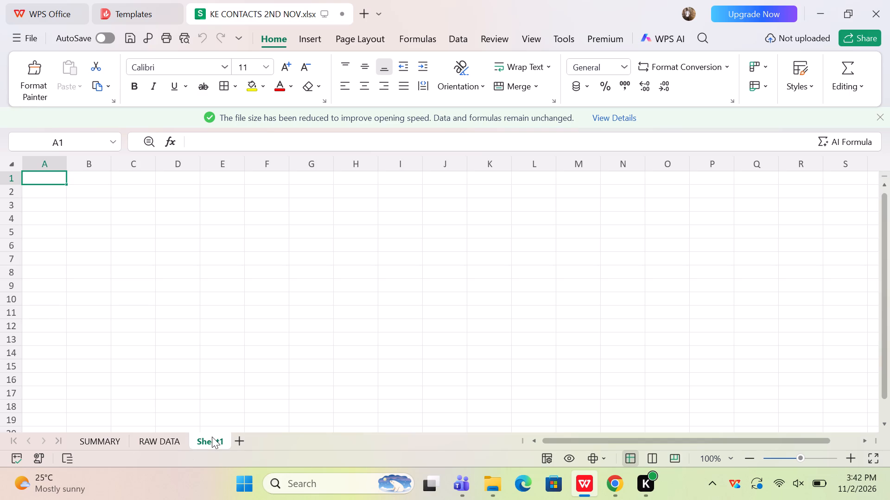
double_click(212, 437)
type("ALL CONTACTS")
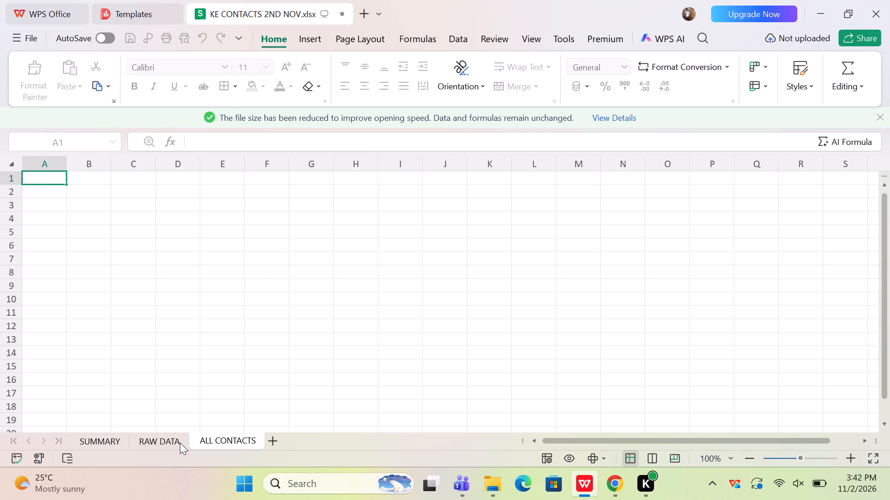
Copy the first CONTACTS column, column D, from RAW DATA into ALL CONTACTS starting at cell A1.
left_click(169, 444)
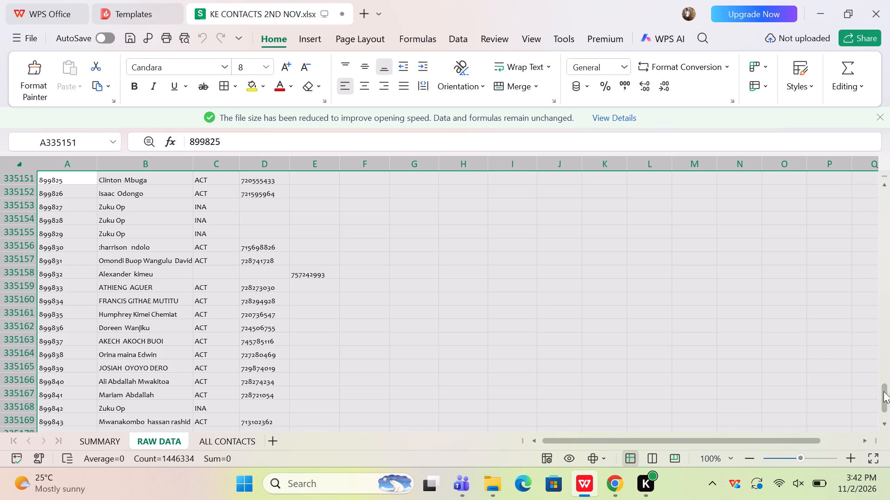
left_click_drag(884, 406, 889, 127)
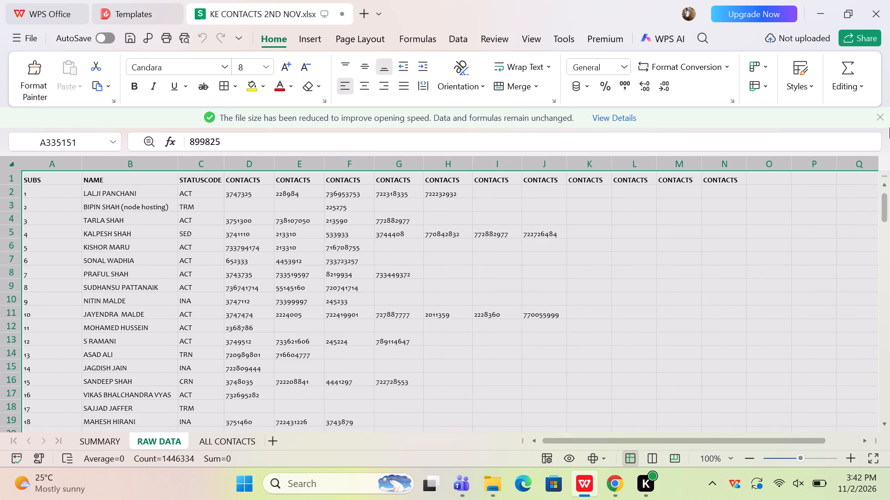
left_click(247, 168)
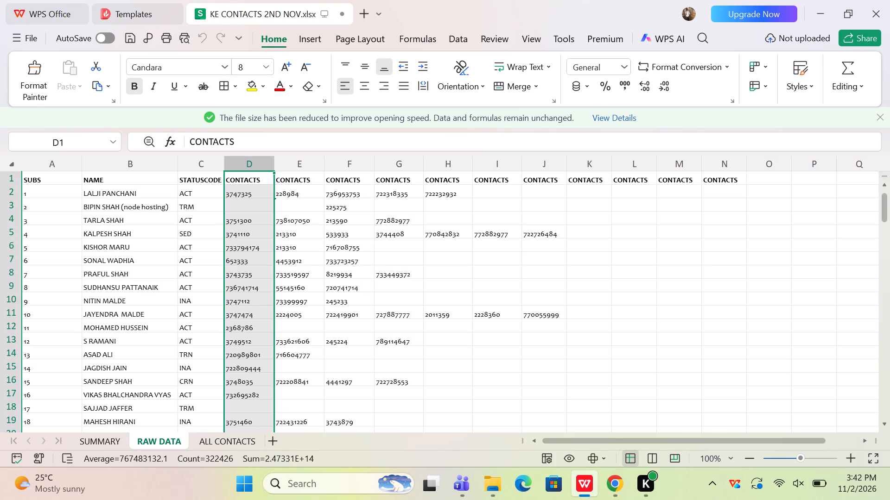
key("ctrl+c")
left_click(240, 443)
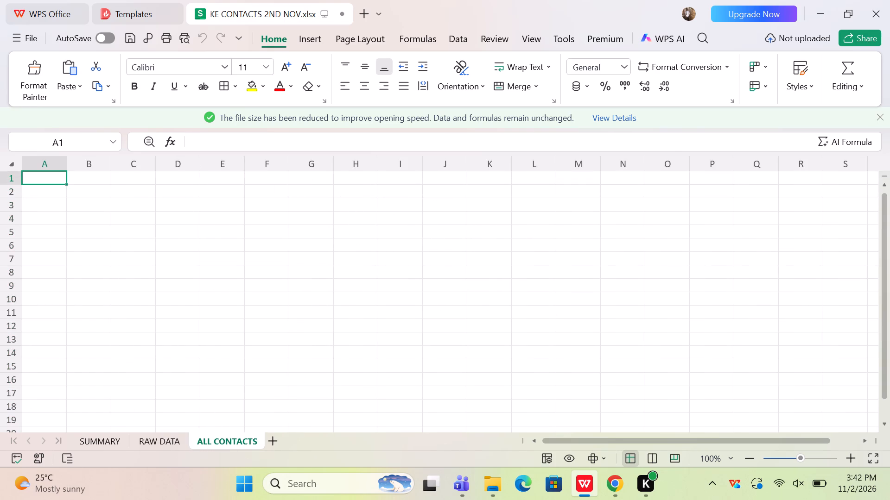
left_click(36, 178)
key("ctrl+v")
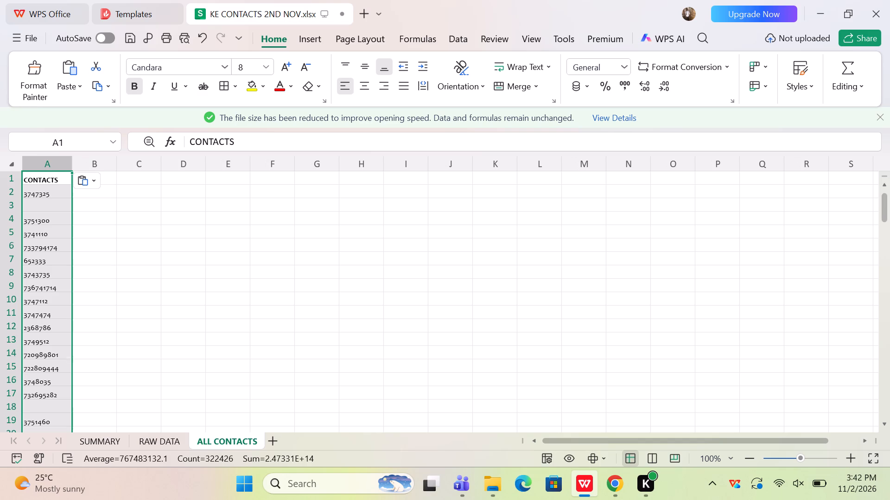
Remove duplicate values from the CONTACTS column on ALL CONTACTS, treating the first row as a header.
left_click(443, 42)
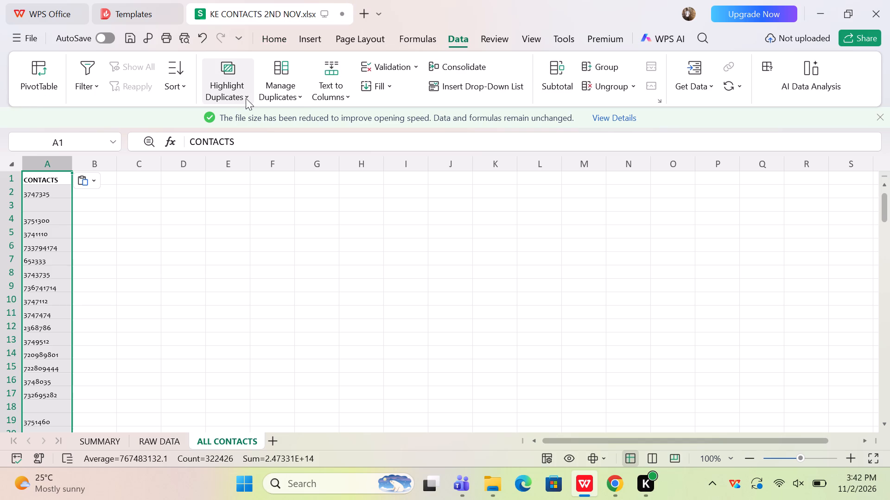
left_click(297, 95)
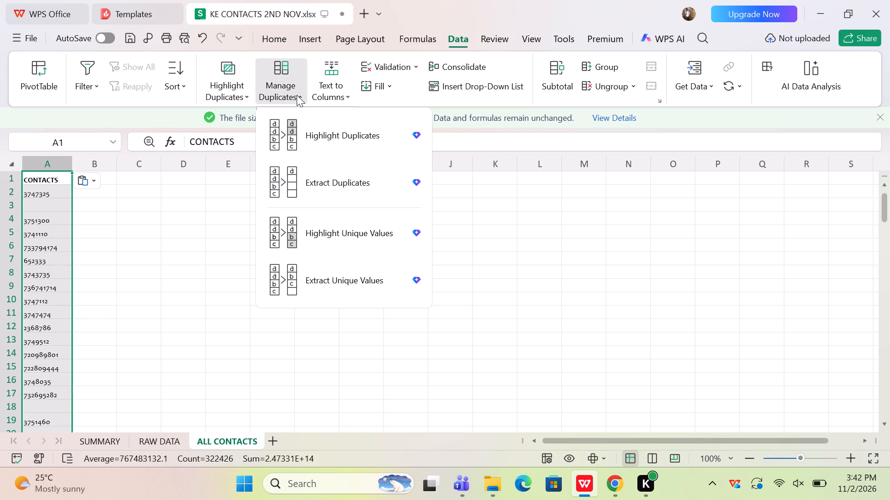
left_click(248, 94)
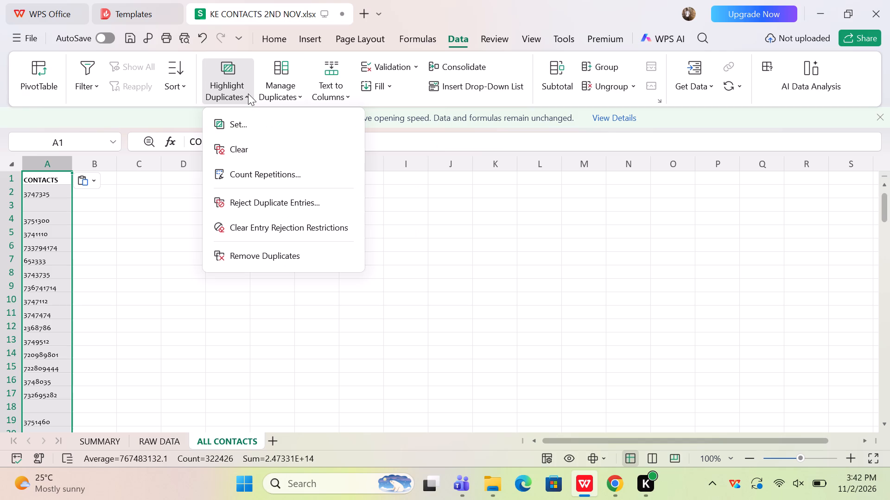
left_click(253, 254)
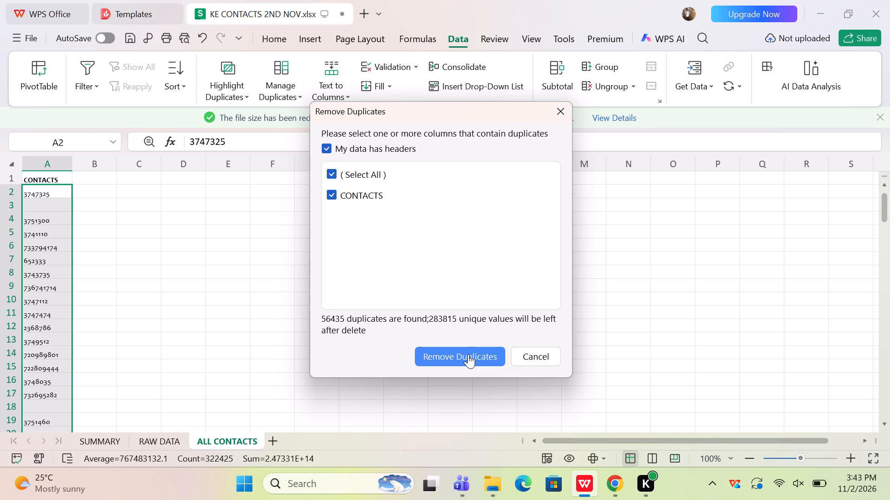
left_click(468, 354)
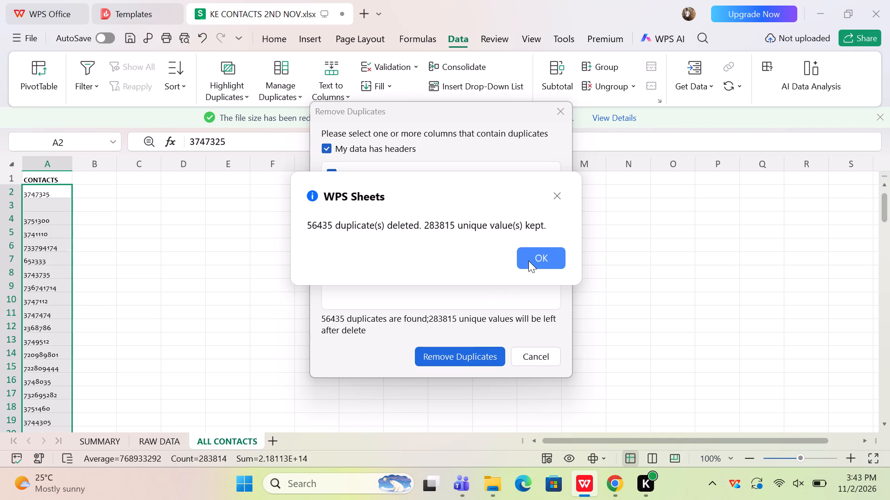
left_click(534, 259)
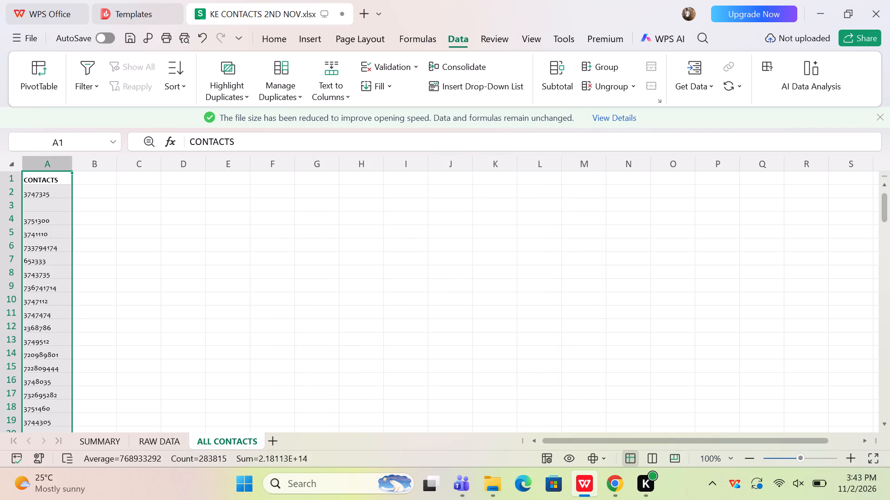
Delete the blank row 3 from the ALL CONTACTS sheet.
left_click(10, 204)
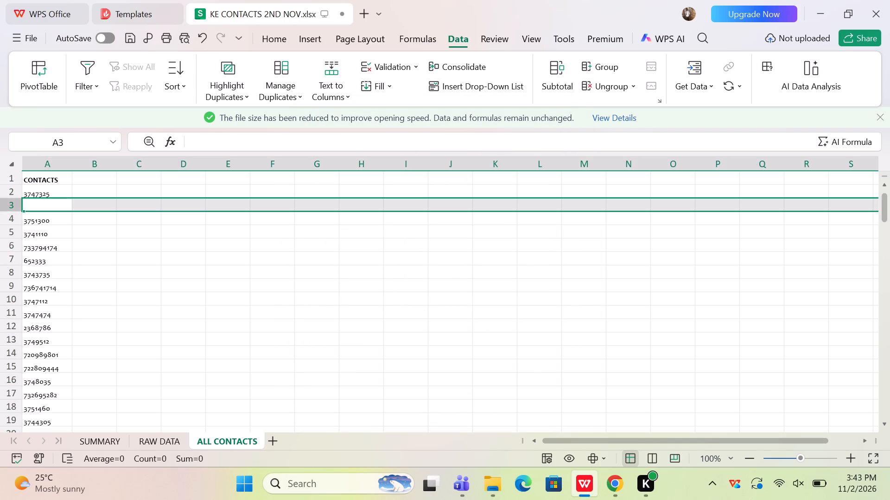
right_click(10, 204)
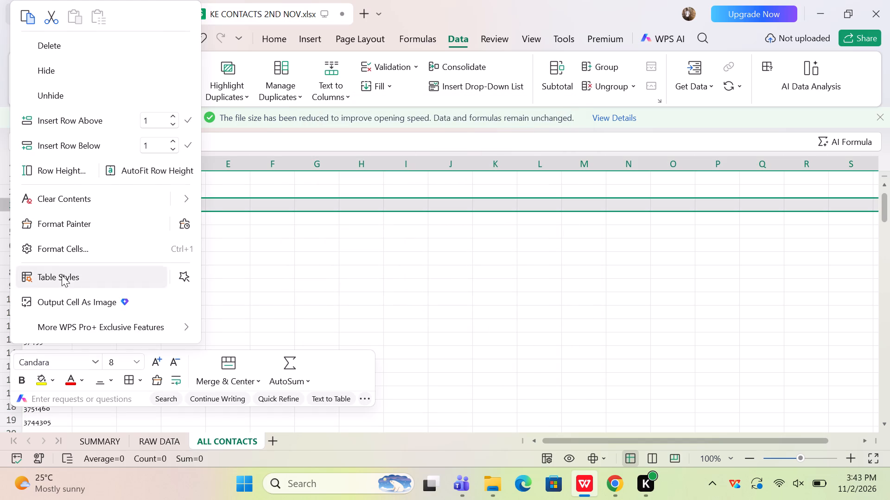
left_click(45, 44)
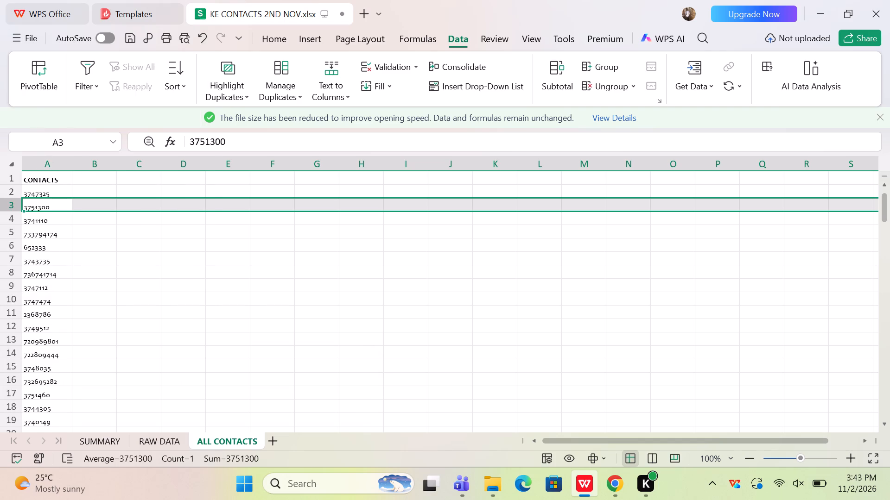
Go to the end of the contact list in ALL CONTACTS and select the first empty cell below it, A283816.
left_click(39, 161)
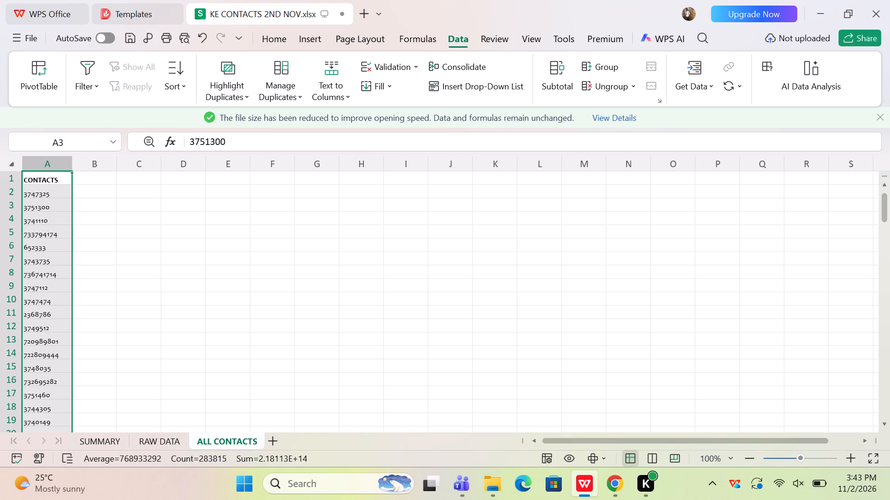
left_click(38, 193)
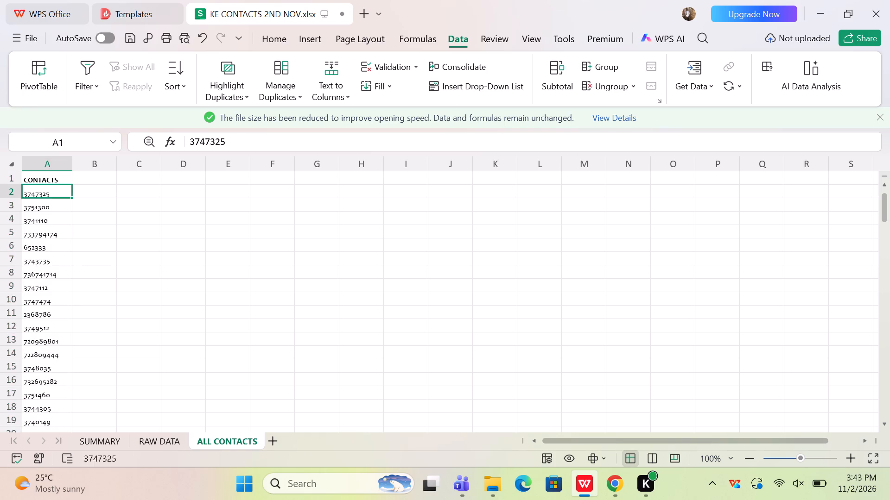
left_click(42, 160)
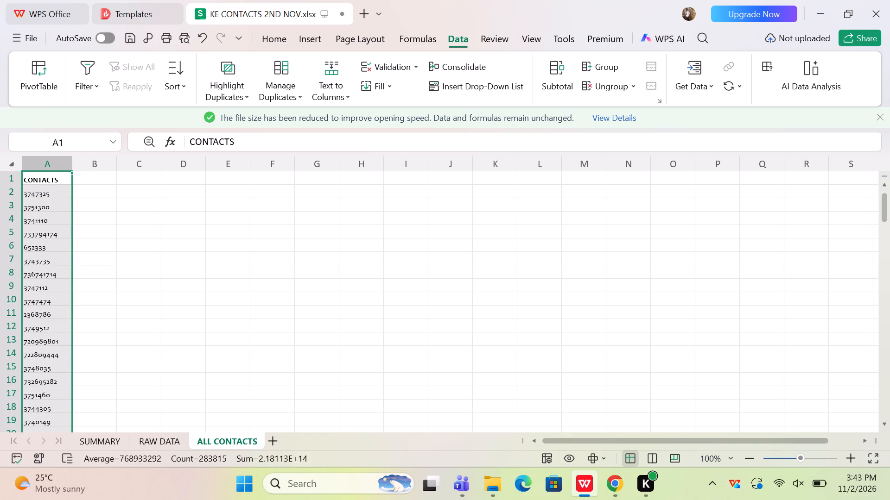
left_click(42, 192)
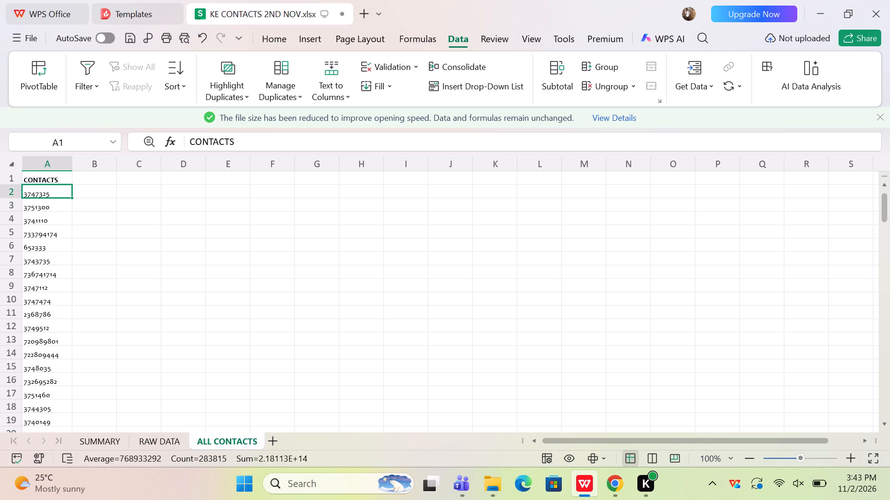
key("ctrl+shift+Down")
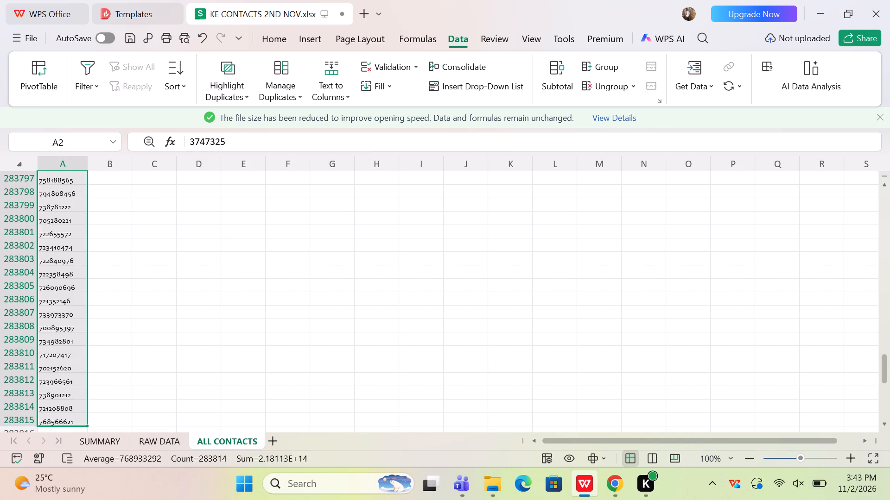
left_click(57, 417)
key("Down")
key("Down")
key("Down")
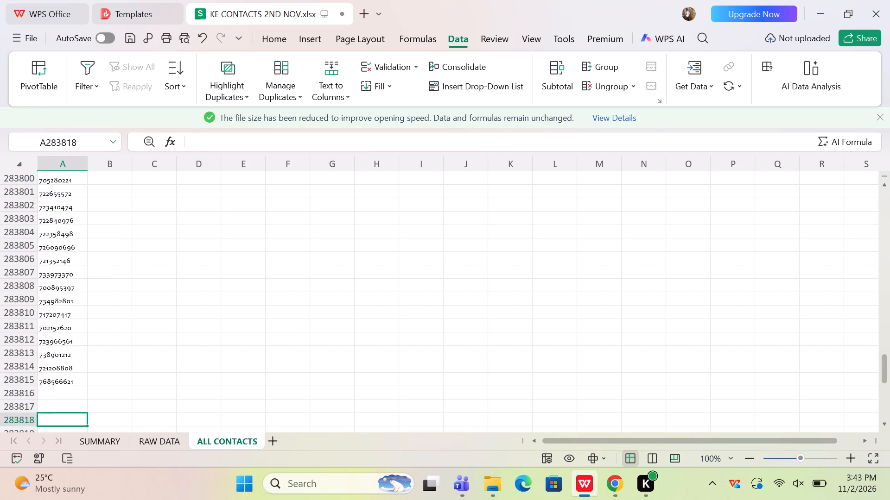
left_click(51, 388)
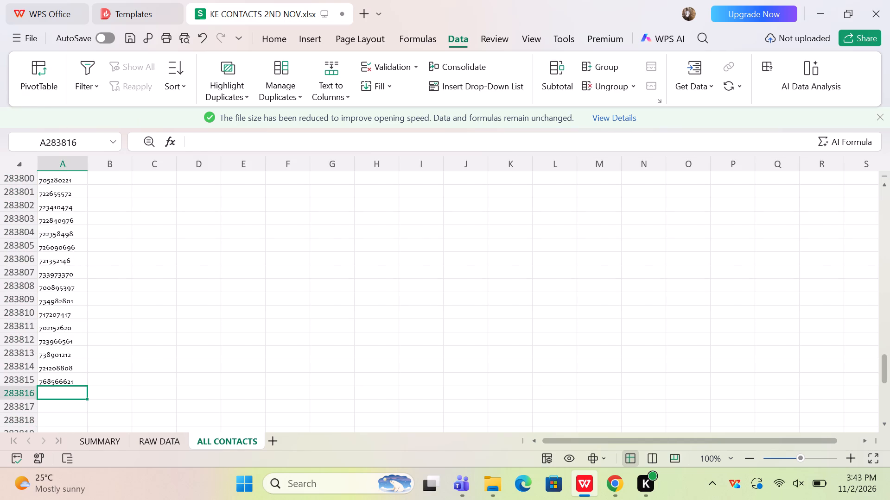
Copy the remaining CONTACTS columns, E through N, from RAW DATA into ALL CONTACTS starting at cell B1.
left_click(172, 440)
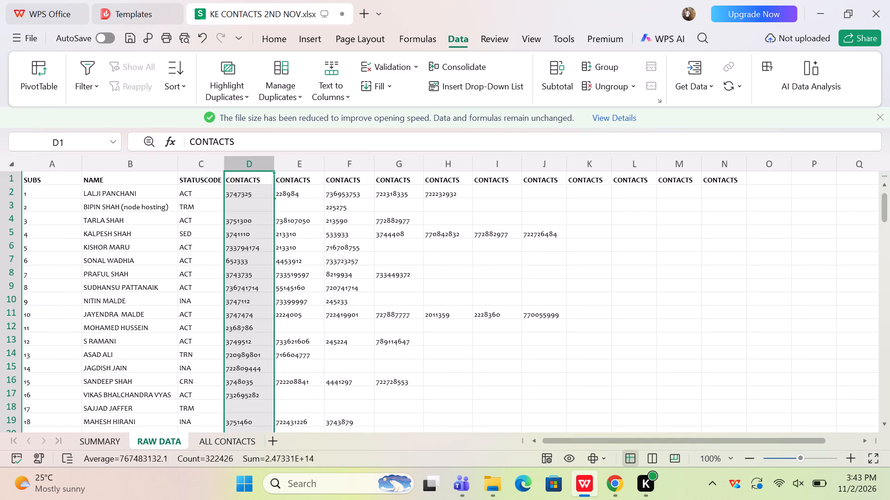
left_click(304, 195)
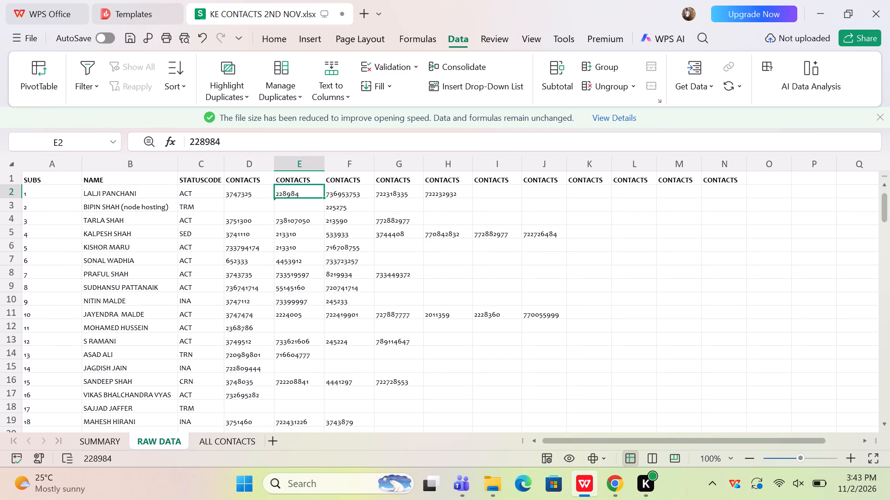
left_click(298, 169)
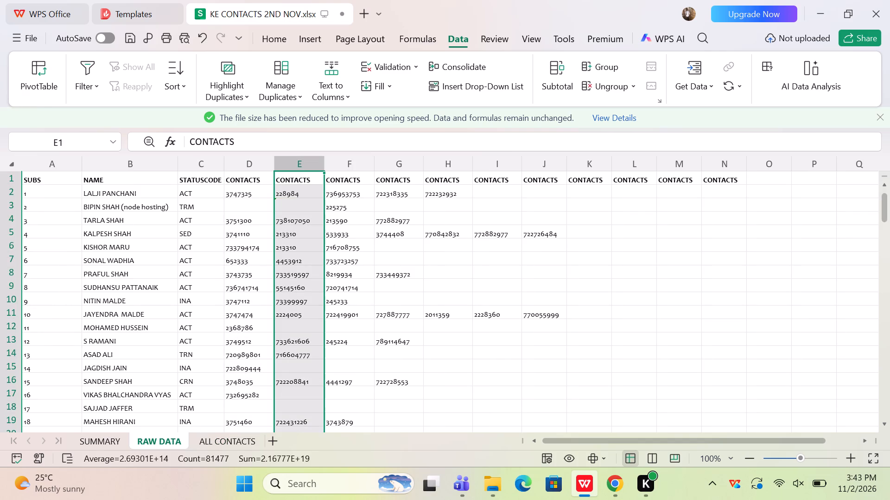
left_click_drag(298, 169, 391, 187)
left_click_drag(391, 187, 719, 198)
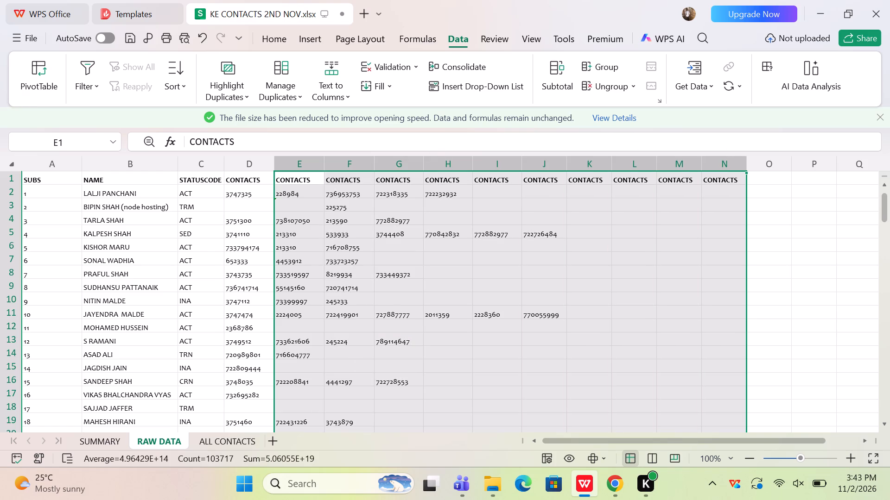
key("ctrl+c")
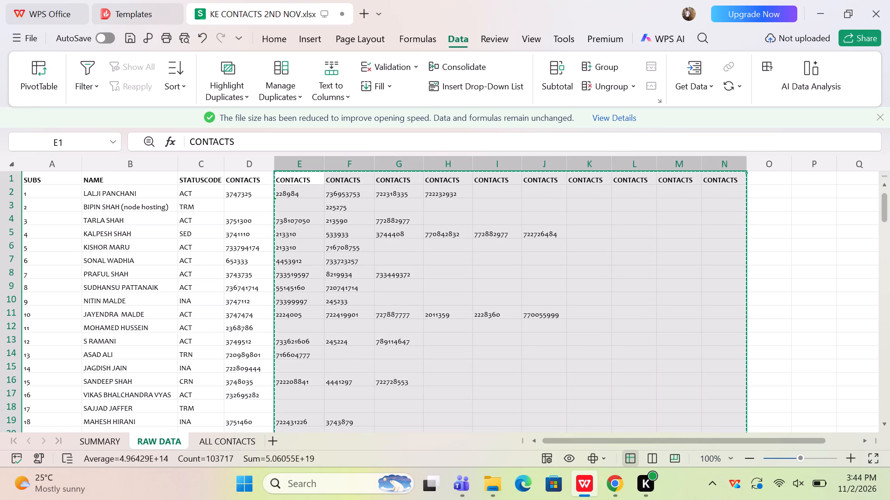
left_click(238, 435)
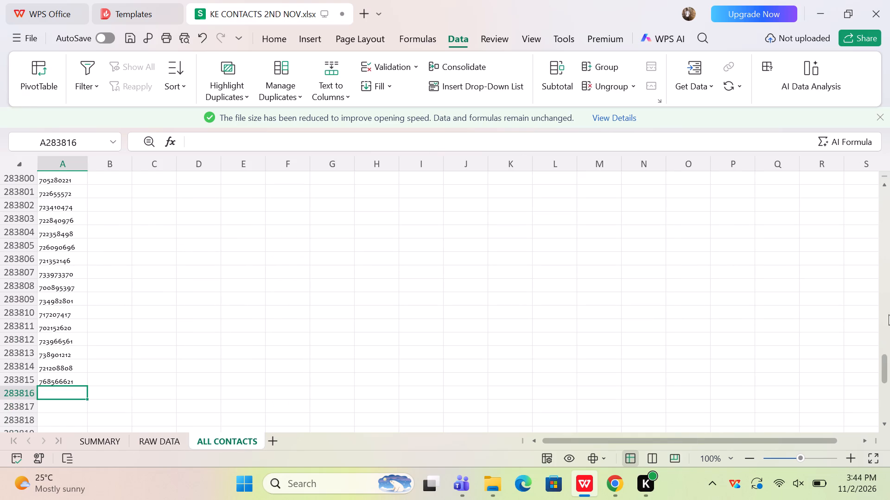
left_click_drag(885, 367, 889, 126)
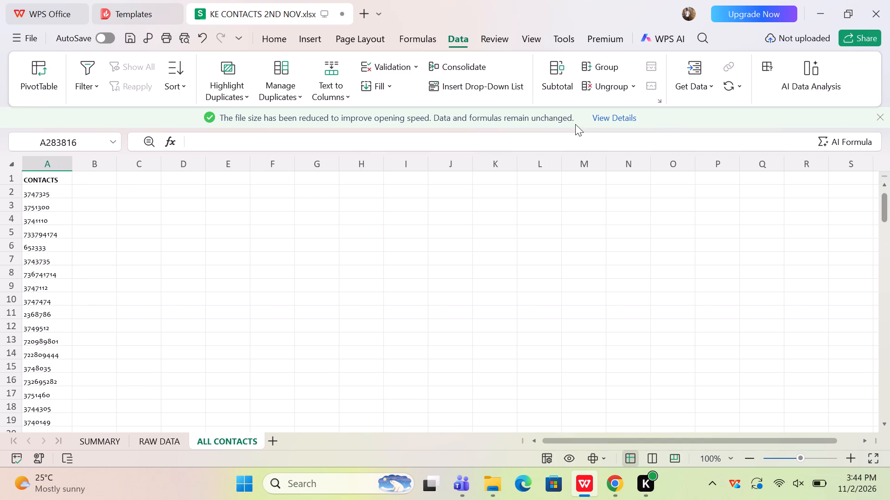
left_click(94, 180)
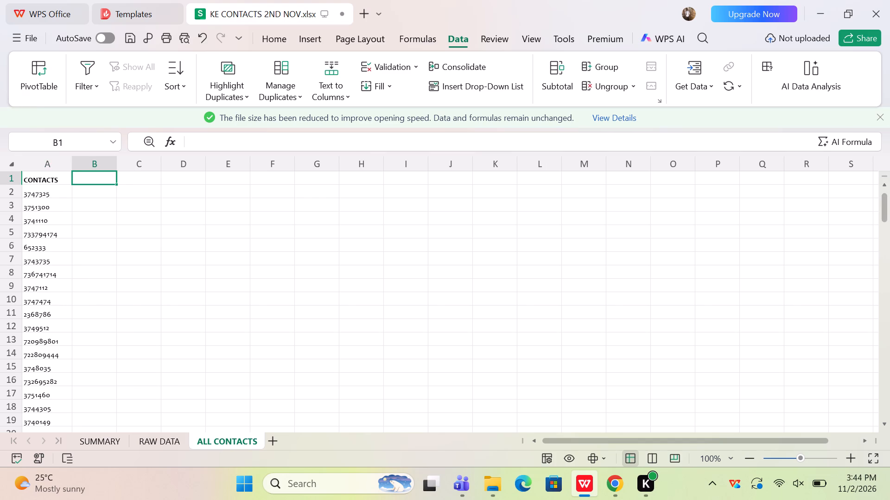
key("ctrl+v")
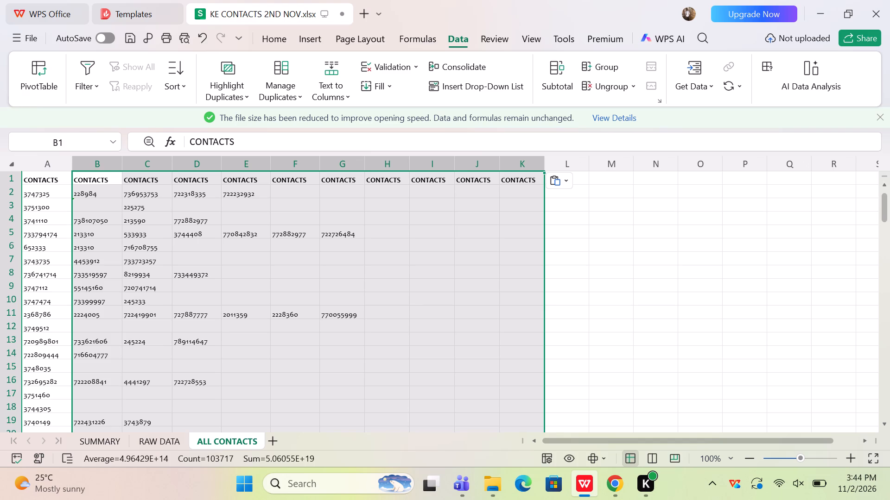
Select all cells on the ALL CONTACTS sheet.
left_click(88, 159)
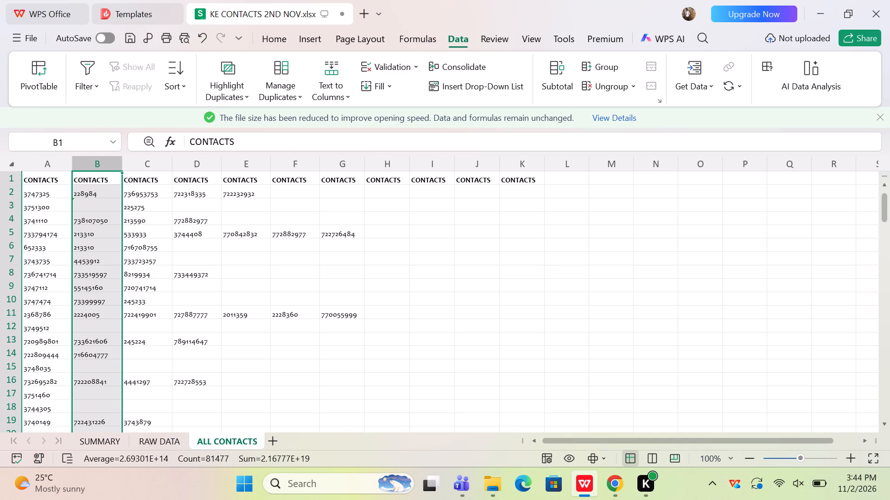
left_click(12, 162)
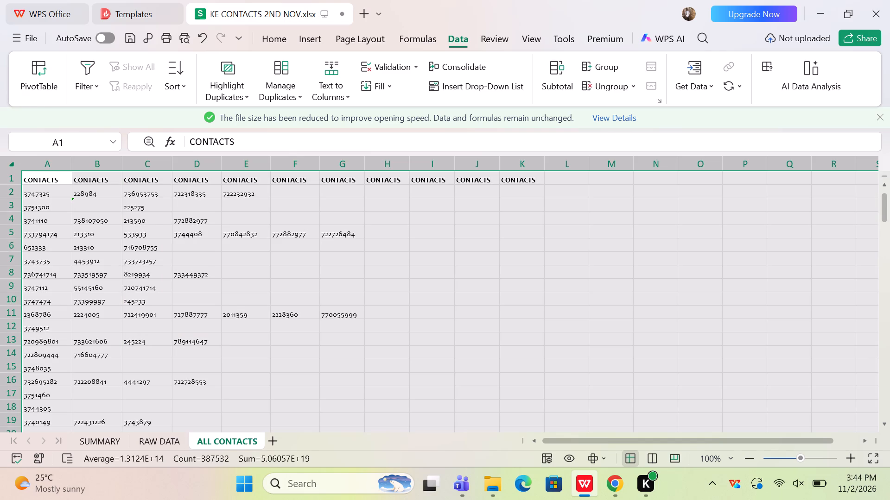